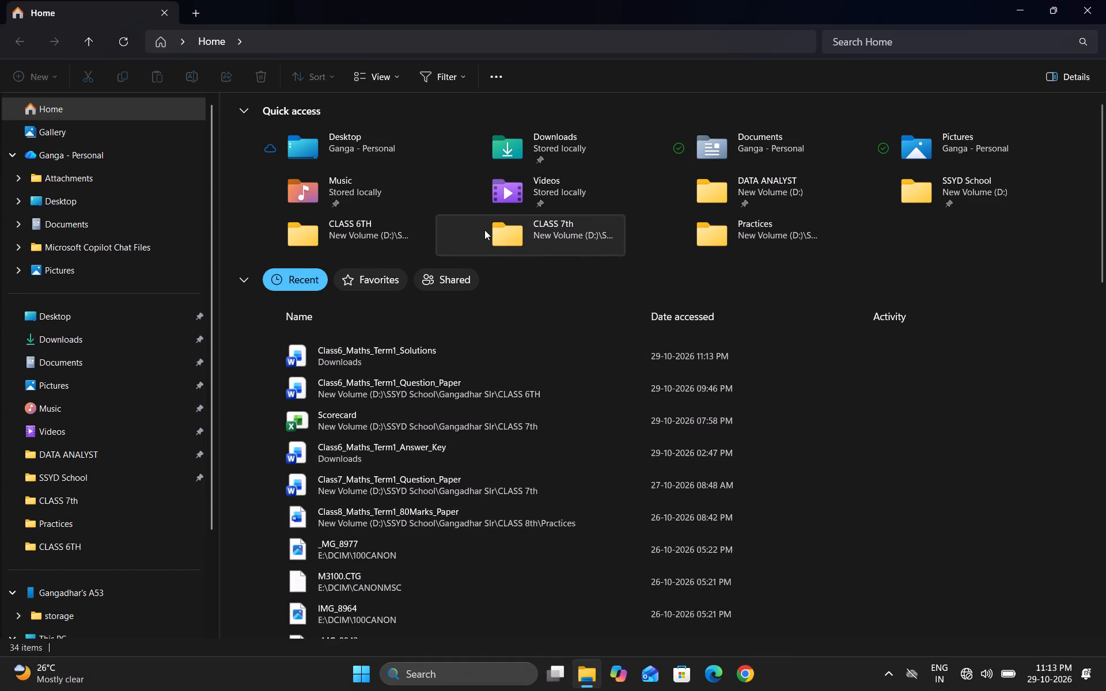
{"action": "double_click", "coordinate": [388, 227]}
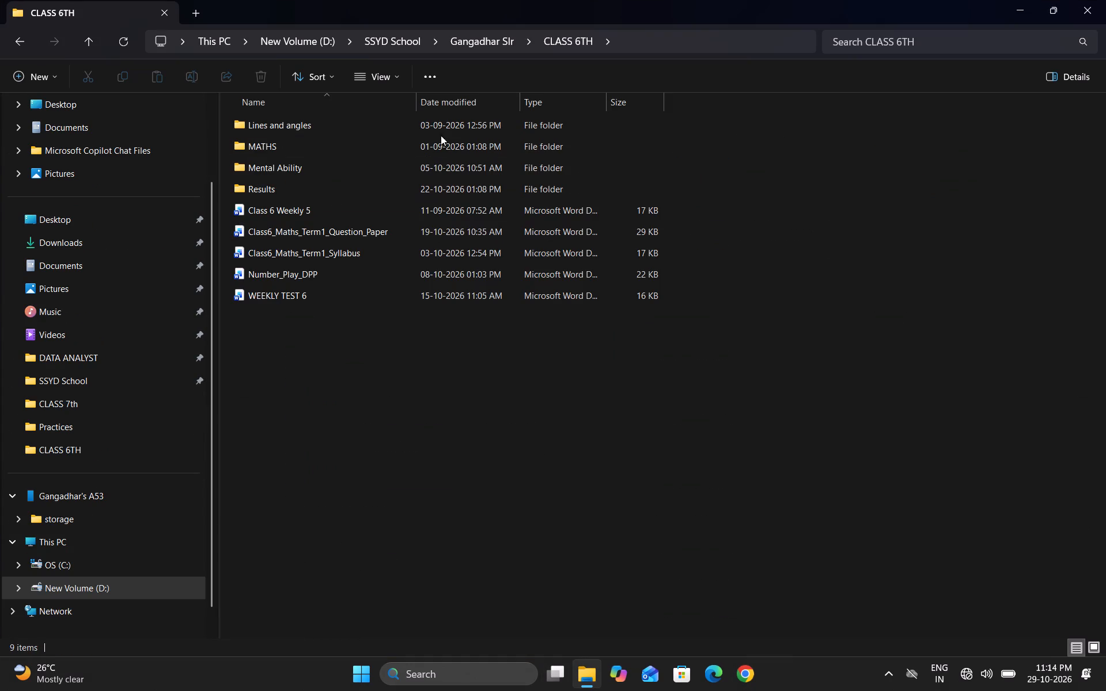
{"action": "double_click", "coordinate": [329, 182]}
{"action": "double_click", "coordinate": [295, 127]}
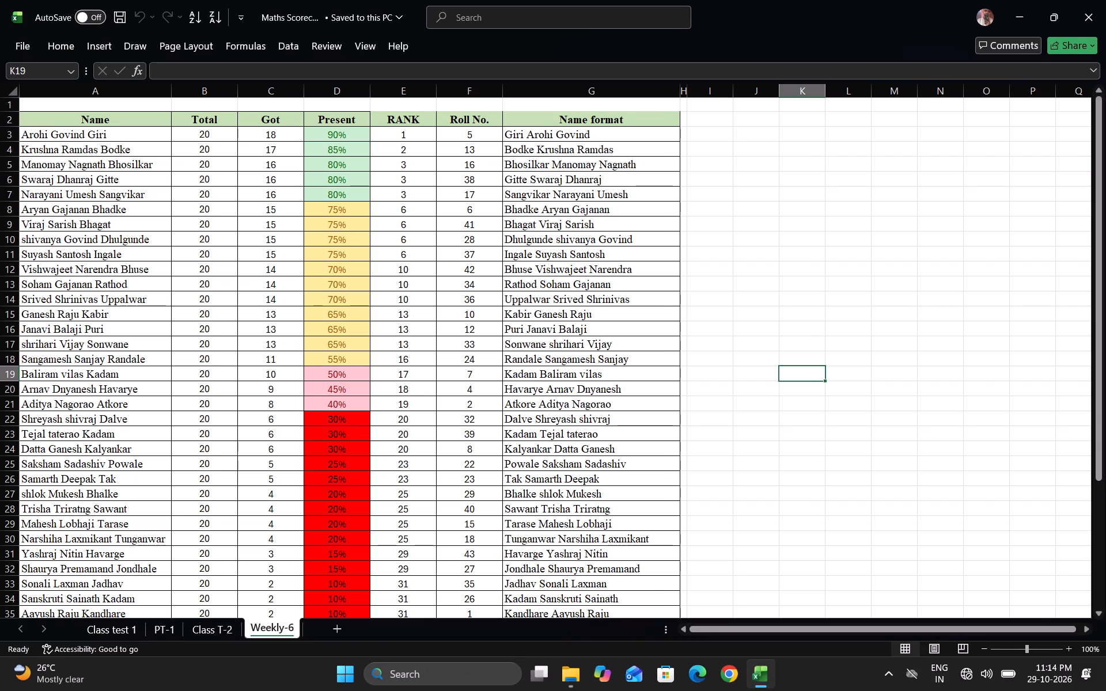
Clear the Roll No. data on the Weekly-6 sheet and delete that whole column F.
{"action": "scroll", "coordinate": [353, 374], "scroll_direction": "up", "scroll_amount": 1}
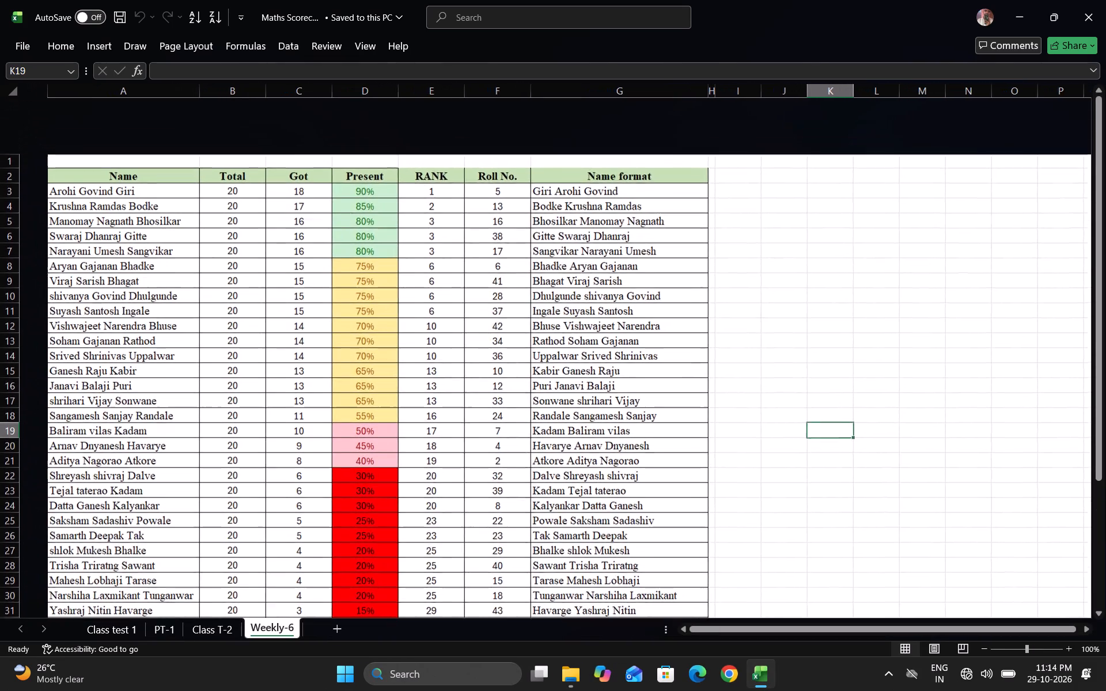
{"action": "scroll", "coordinate": [353, 374], "scroll_direction": "right", "scroll_amount": 1}
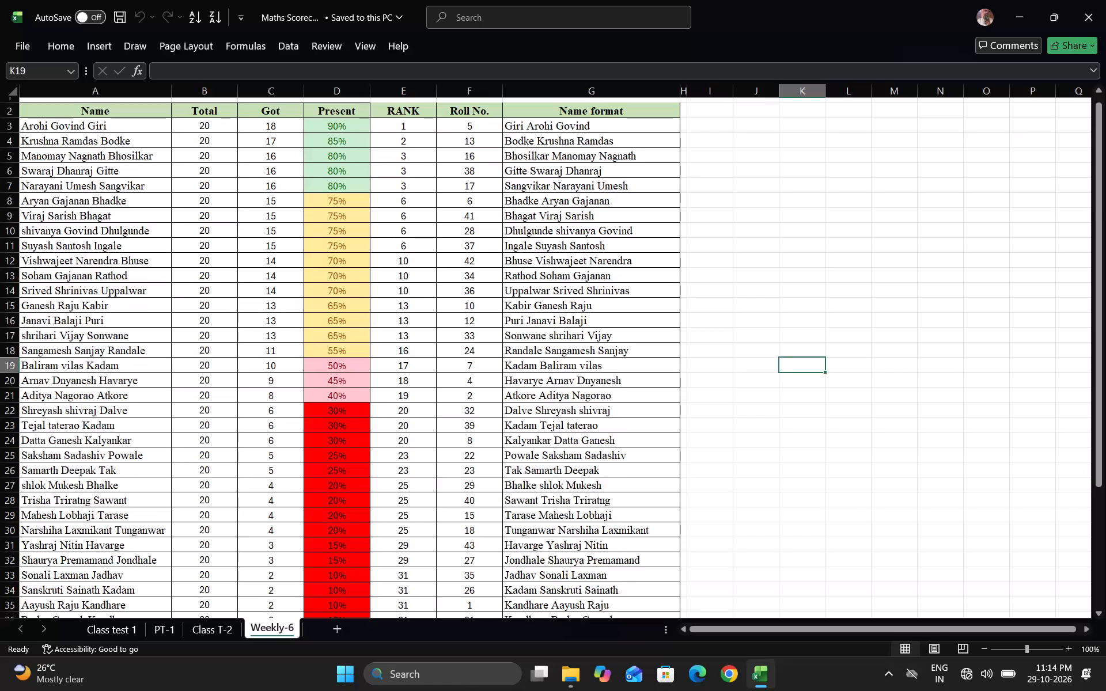
{"action": "left_click", "coordinate": [456, 112]}
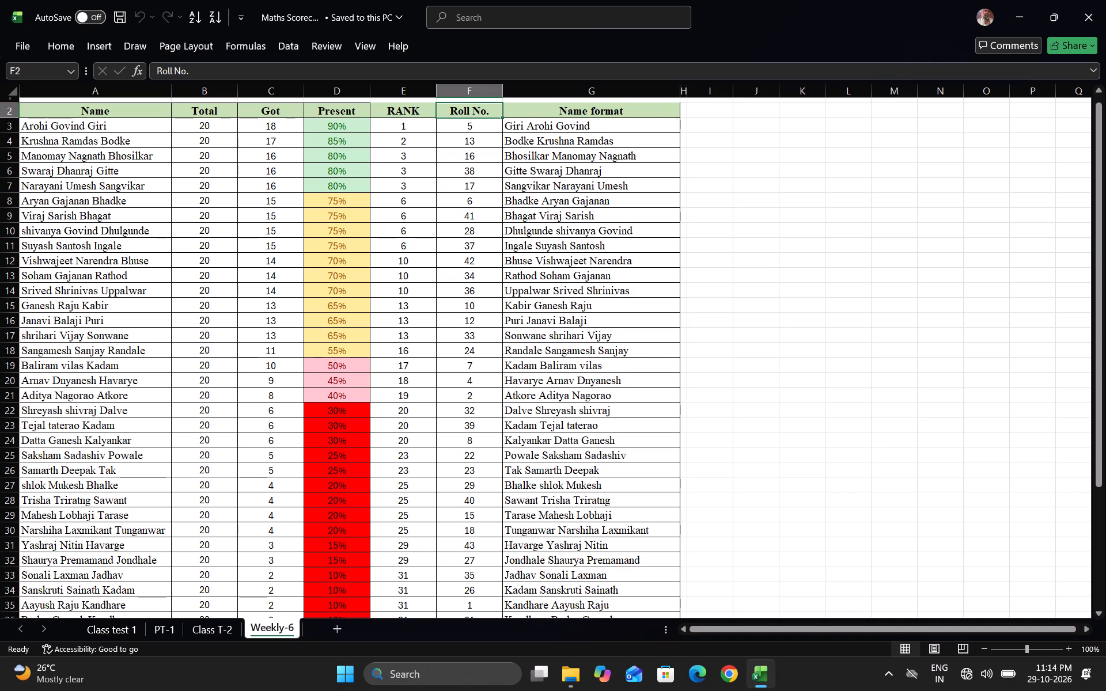
{"action": "key", "text": "ctrl+shift+Down"}
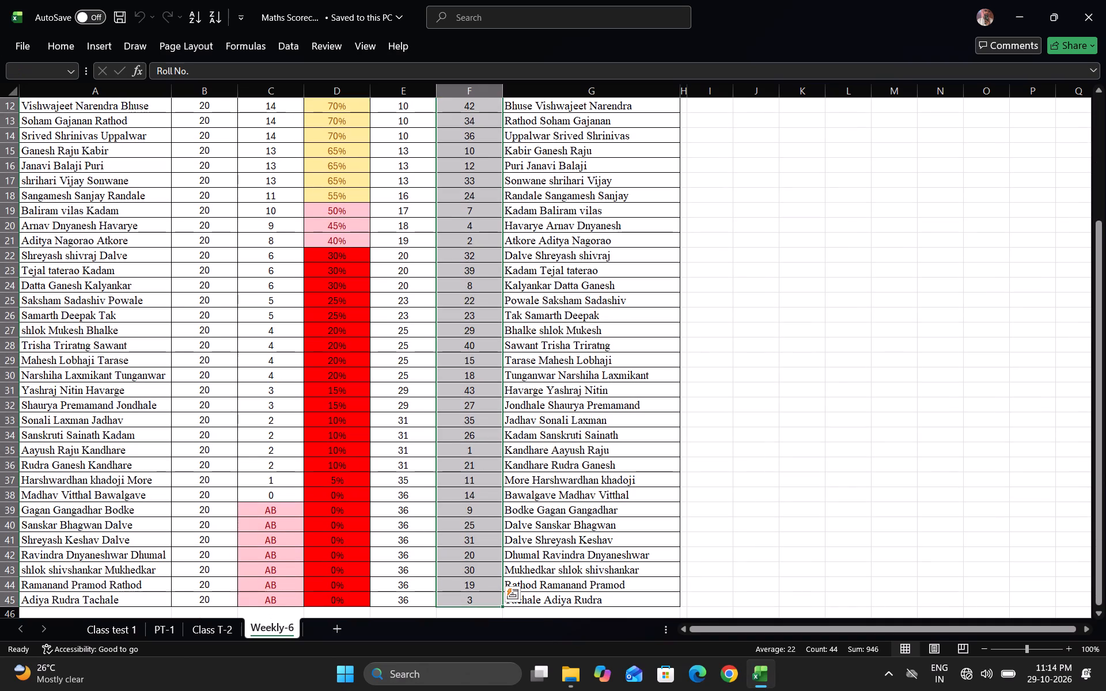
{"action": "key", "text": "Delete"}
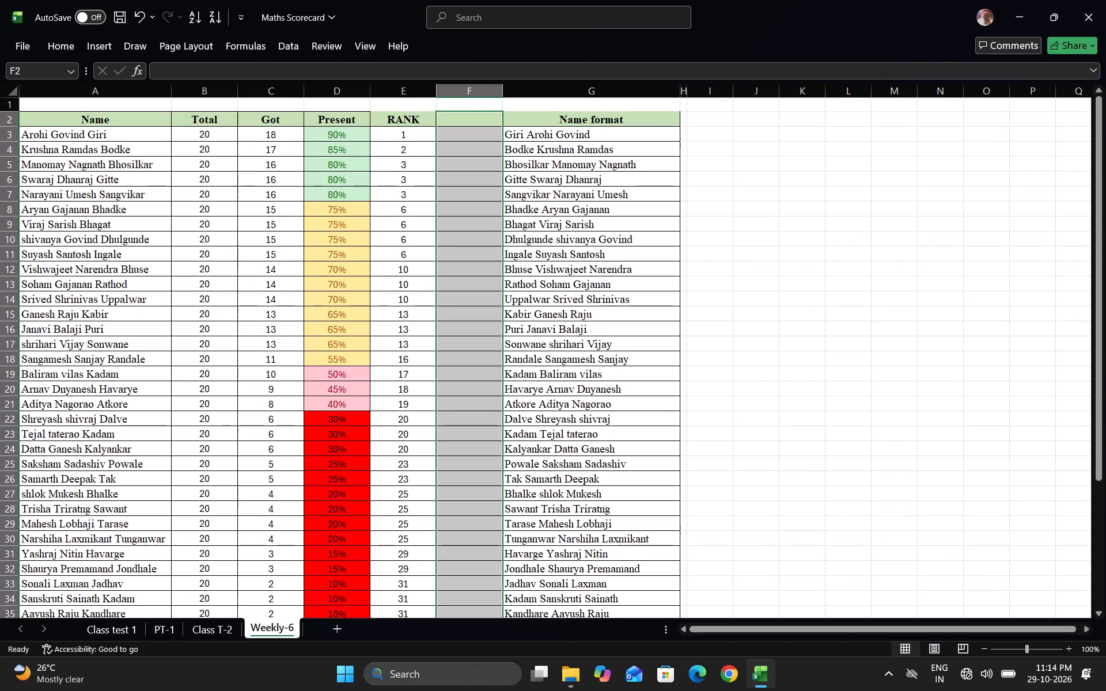
{"action": "right_click", "coordinate": [465, 93]}
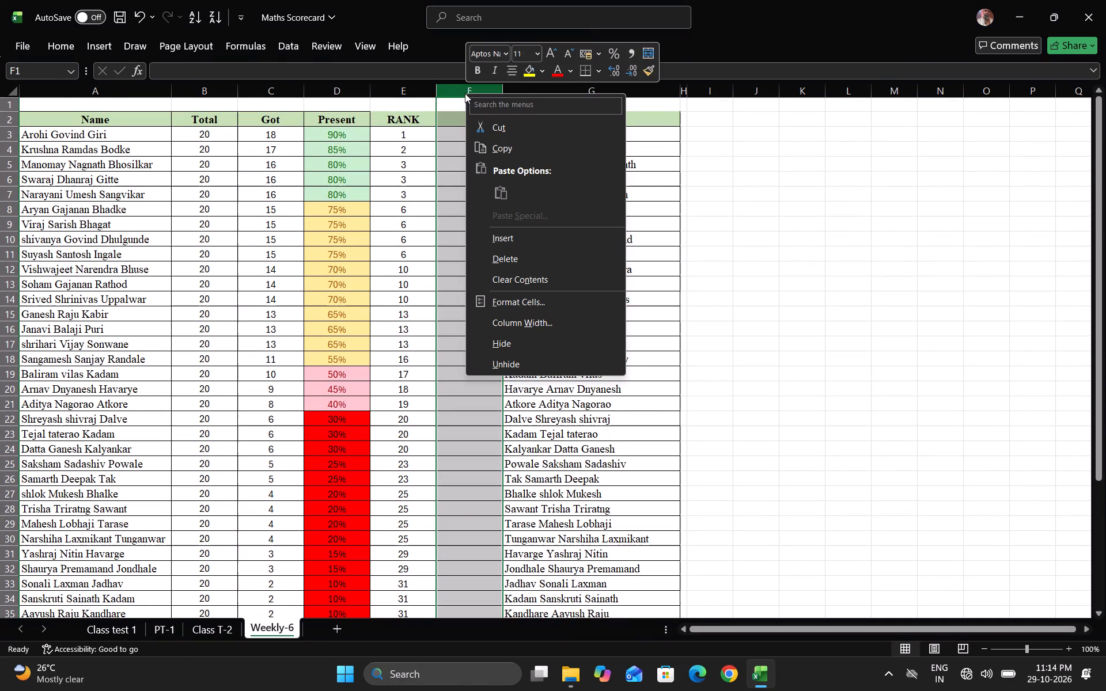
{"action": "left_click", "coordinate": [504, 260]}
{"action": "left_click", "coordinate": [664, 257]}
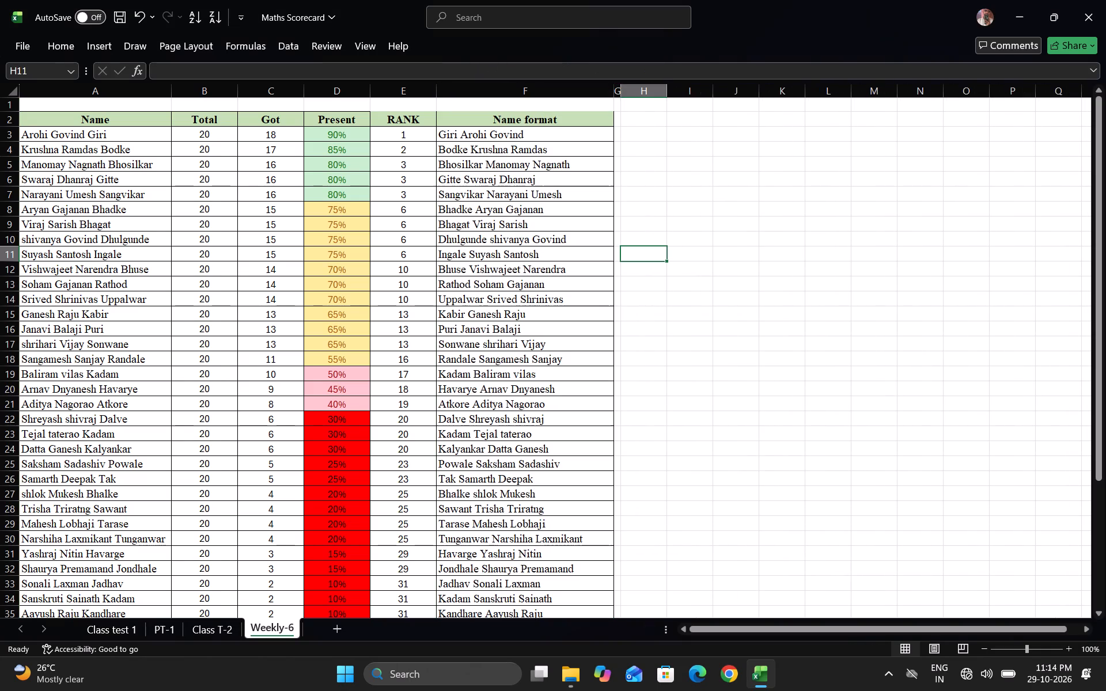
Copy the entire score table on the Weekly-6 sheet, starting from the Name header row.
{"action": "scroll", "coordinate": [442, 341], "scroll_direction": "down", "scroll_amount": 2}
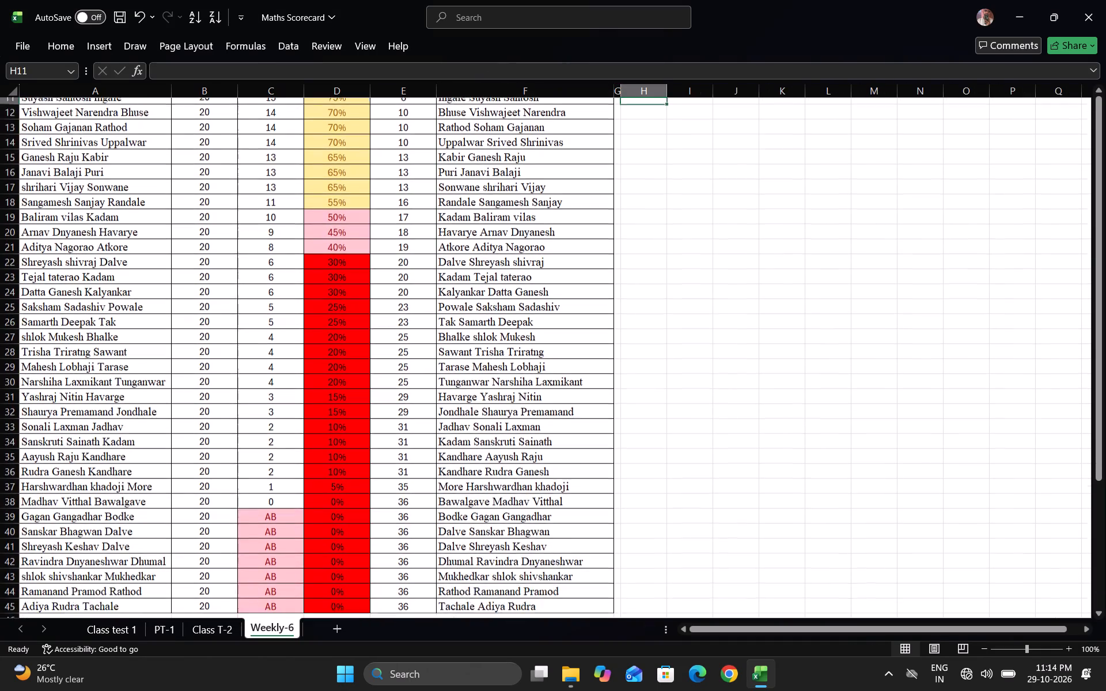
{"action": "scroll", "coordinate": [442, 341], "scroll_direction": "down", "scroll_amount": 1}
{"action": "scroll", "coordinate": [442, 341], "scroll_direction": "right", "scroll_amount": 1}
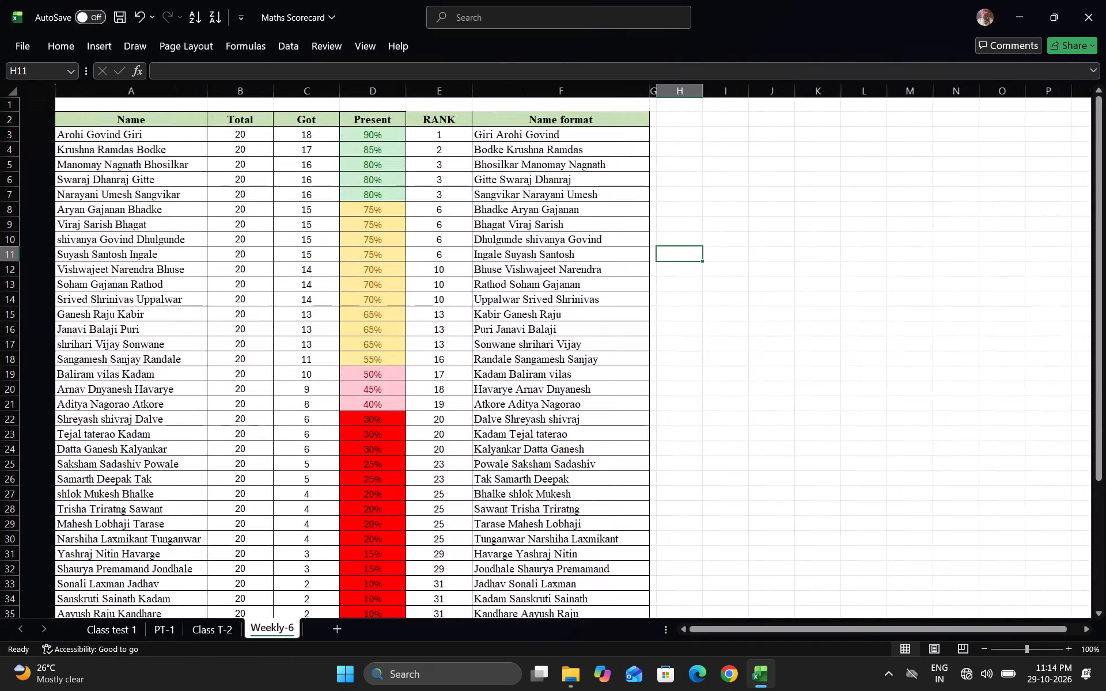
{"action": "scroll", "coordinate": [442, 341], "scroll_direction": "right", "scroll_amount": 1}
{"action": "scroll", "coordinate": [442, 341], "scroll_direction": "down", "scroll_amount": 2}
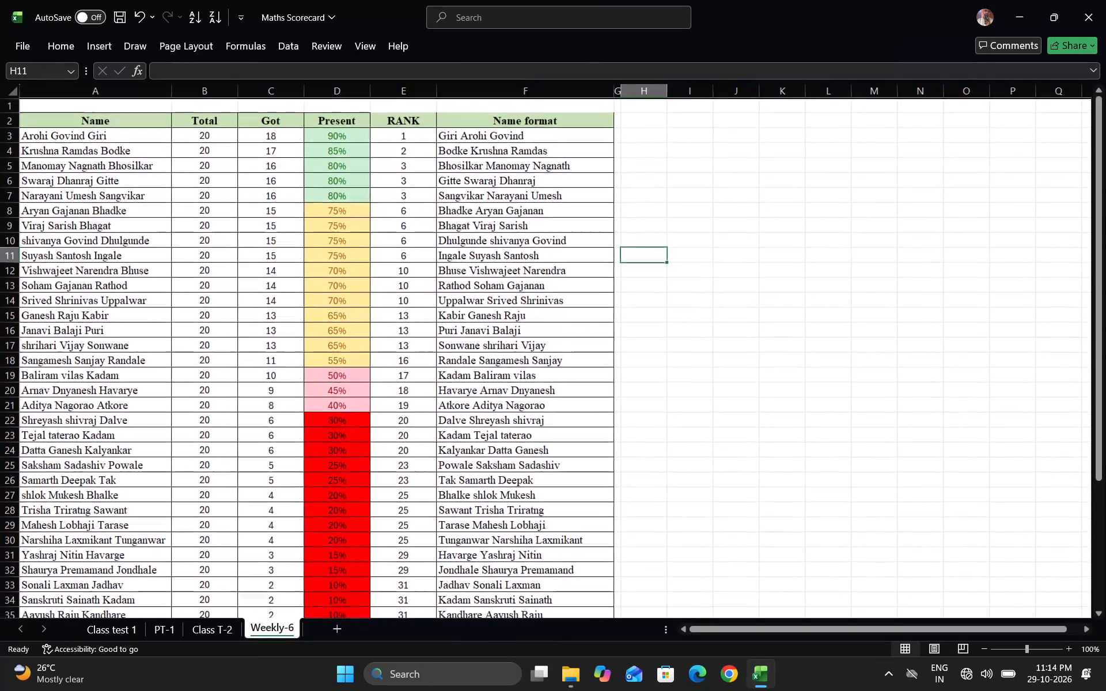
{"action": "left_click", "coordinate": [48, 122]}
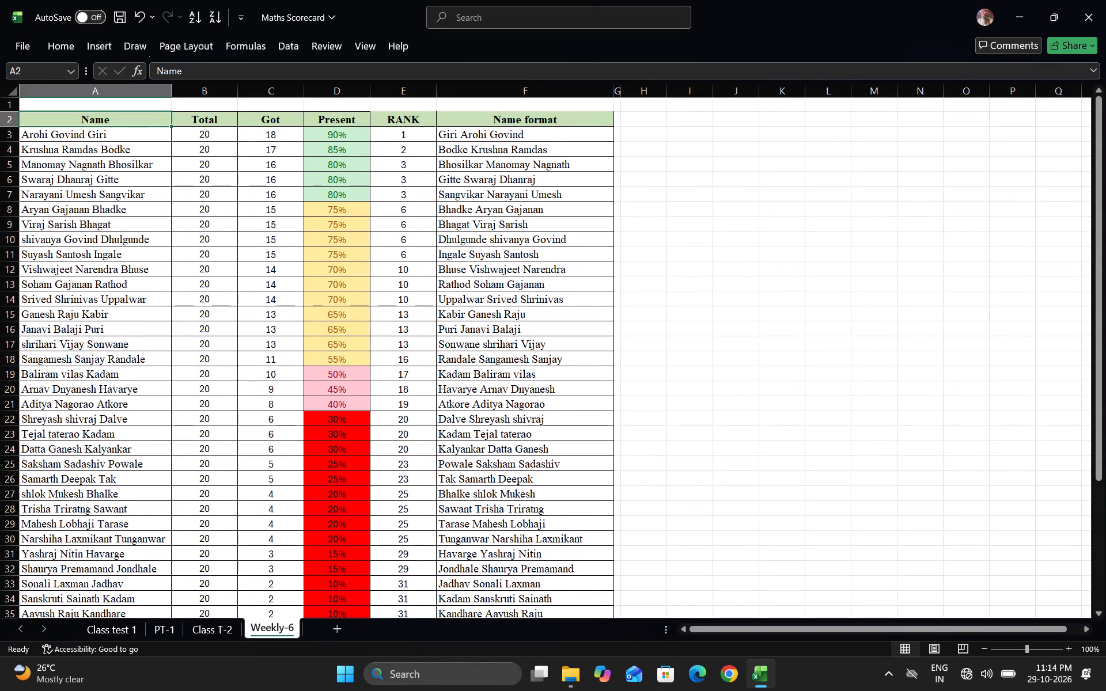
{"action": "key", "text": "ctrl+a"}
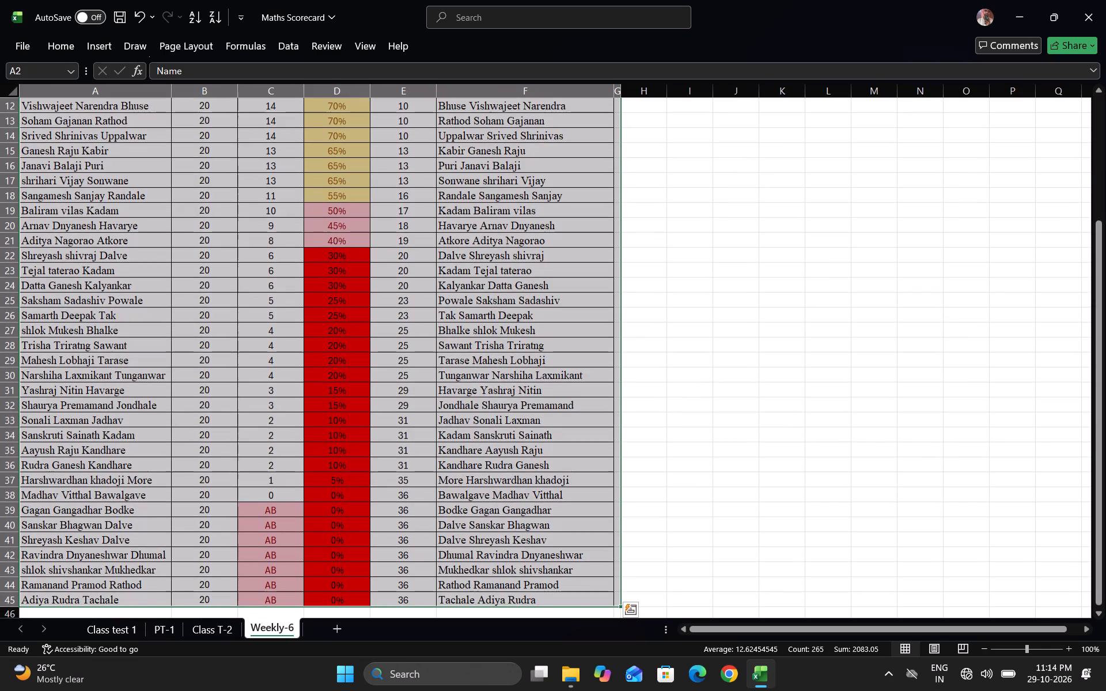
{"action": "key", "text": "ctrl+c"}
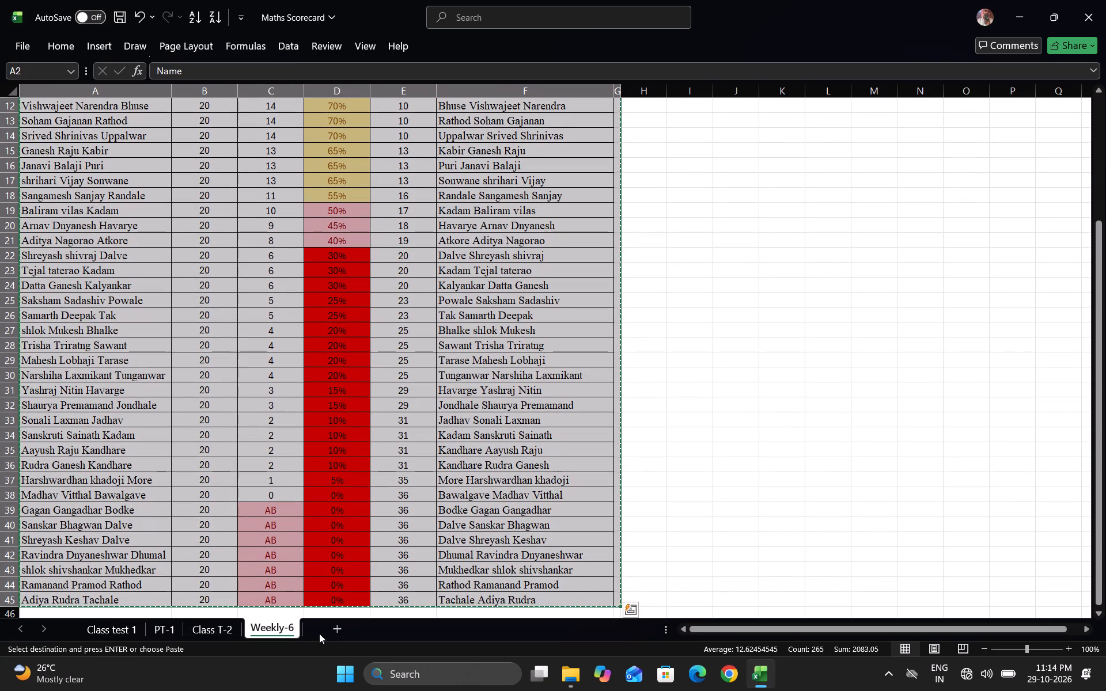
Add a new worksheet after Weekly-6 and name it Term-1.
{"action": "left_click", "coordinate": [334, 636]}
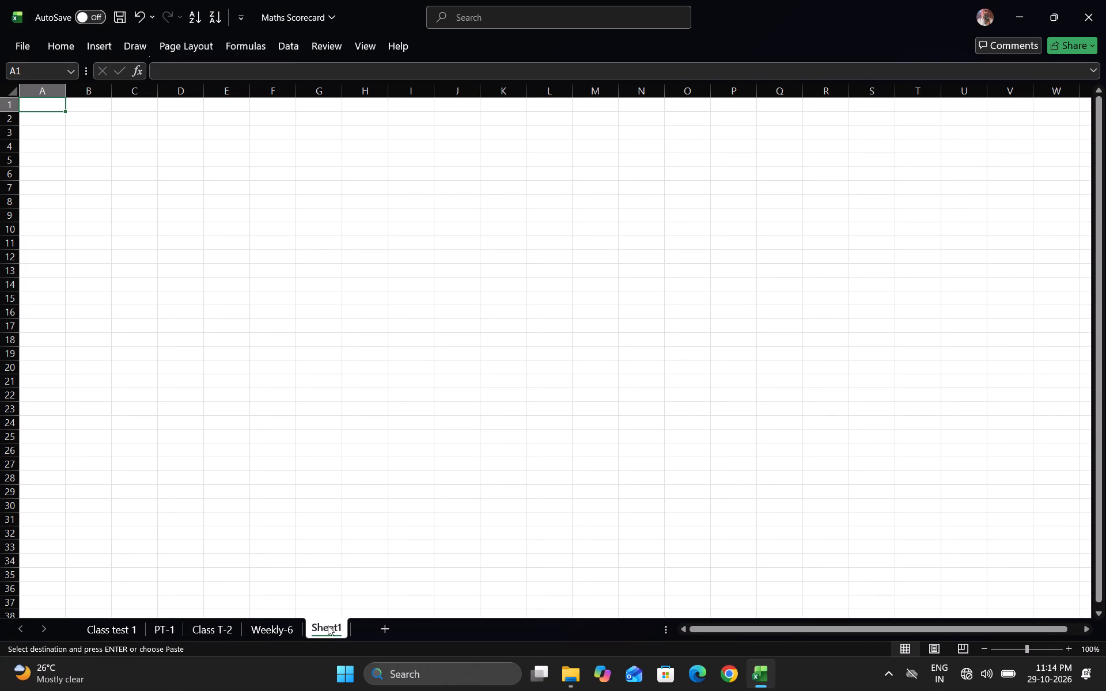
{"action": "double_click", "coordinate": [328, 625]}
{"action": "type", "text": "Term"}
{"action": "type", "text": "-1"}
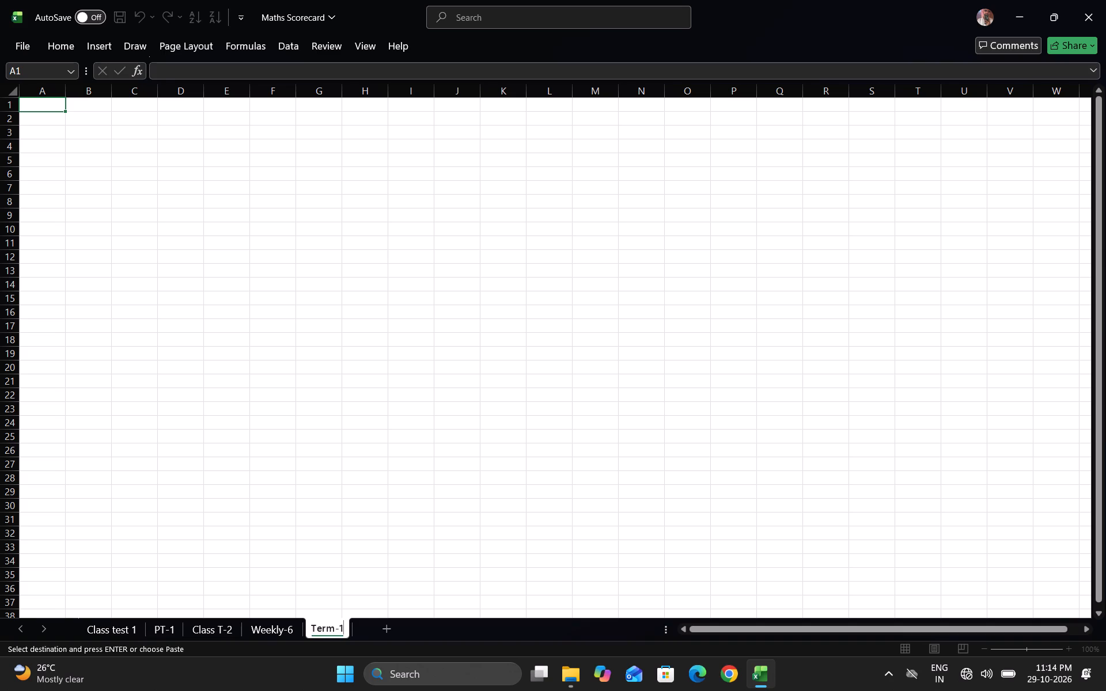
{"action": "key", "text": "Return"}
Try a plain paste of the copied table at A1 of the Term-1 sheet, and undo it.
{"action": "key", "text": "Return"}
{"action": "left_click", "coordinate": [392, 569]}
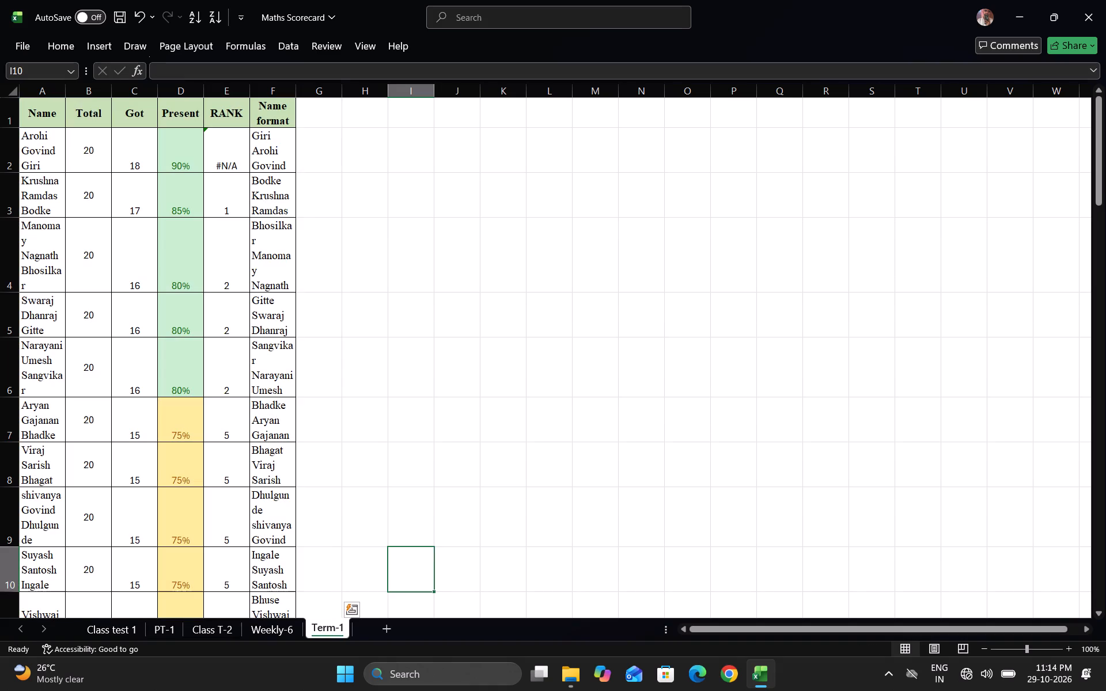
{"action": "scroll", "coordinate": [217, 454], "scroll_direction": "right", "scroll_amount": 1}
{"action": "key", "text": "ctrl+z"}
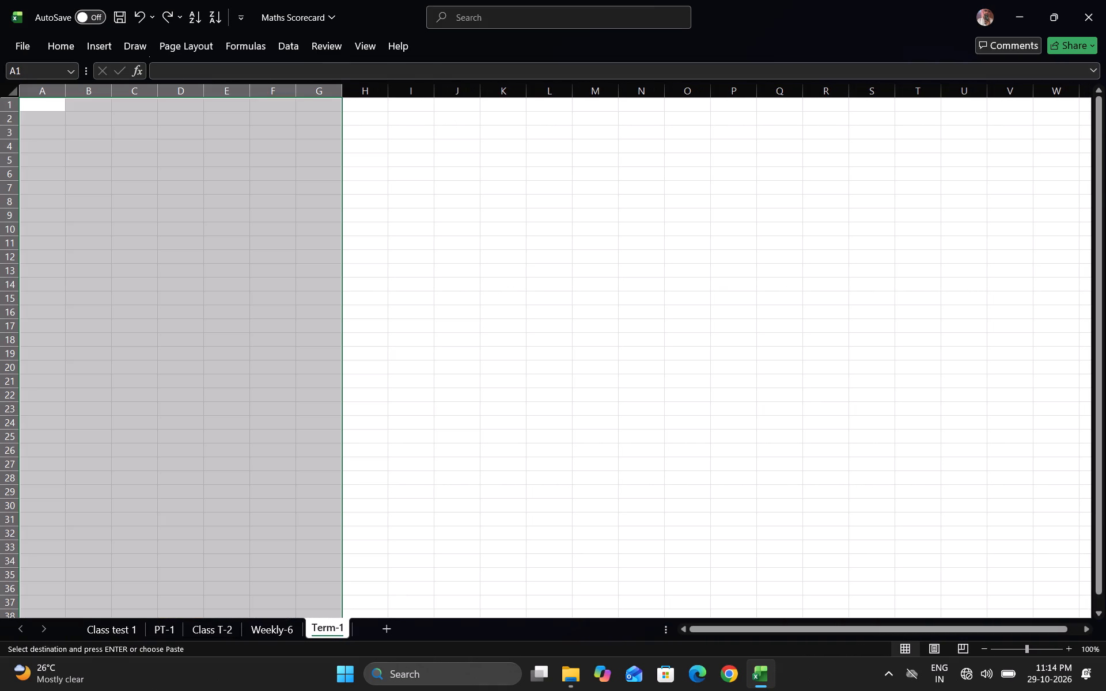
Paste the copied score table at A1 of the Term-1 sheet, keeping the source column widths.
{"action": "left_click", "coordinate": [51, 47]}
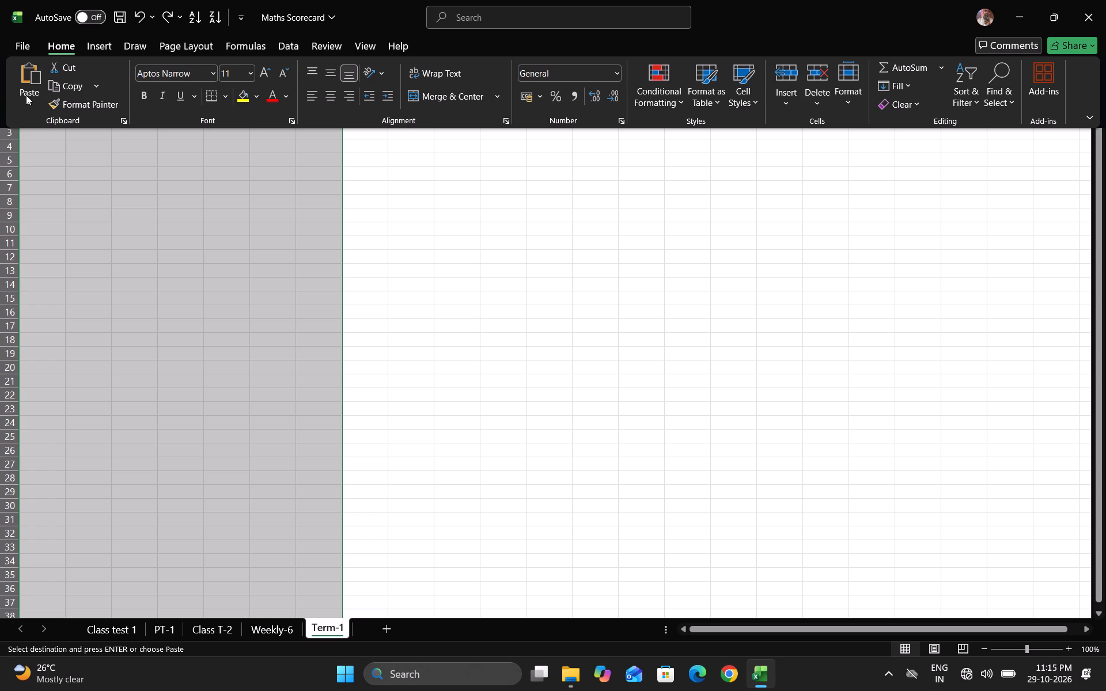
{"action": "left_click", "coordinate": [26, 95]}
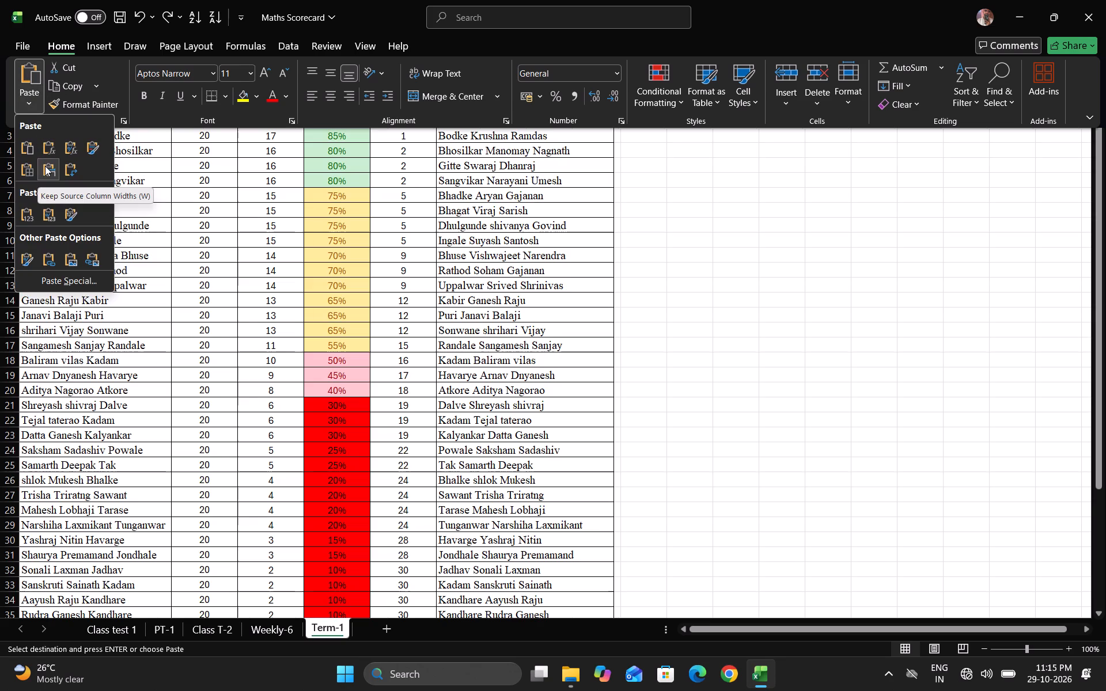
{"action": "left_click", "coordinate": [45, 166]}
{"action": "left_click", "coordinate": [180, 223]}
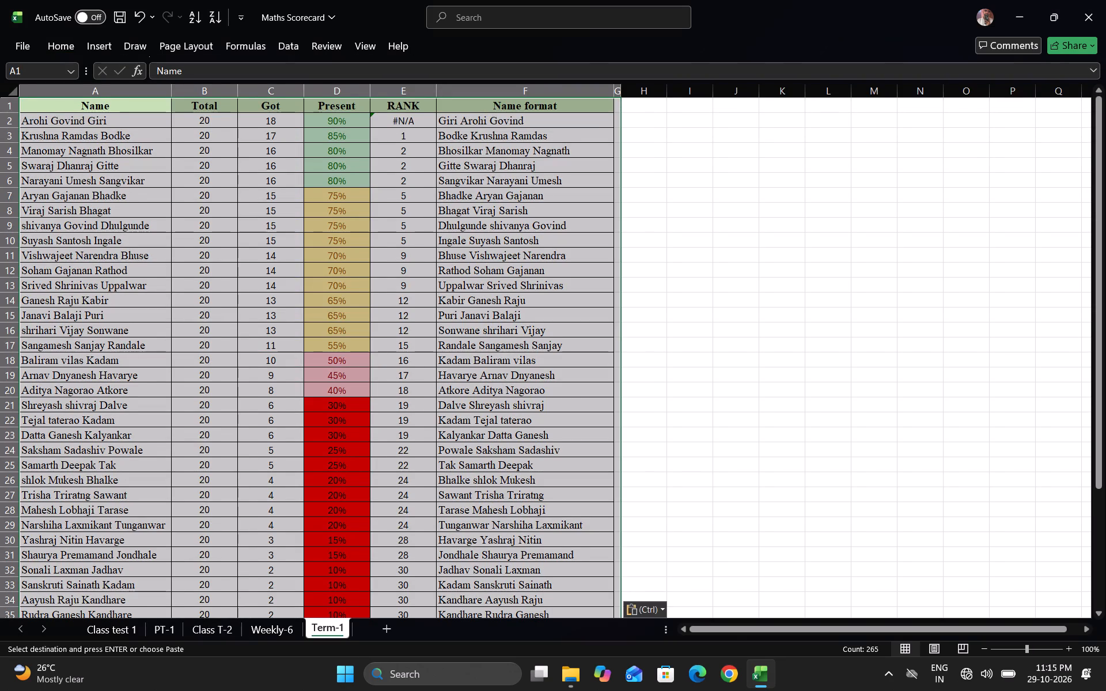
{"action": "scroll", "coordinate": [180, 223], "scroll_direction": "right", "scroll_amount": 1}
{"action": "left_click", "coordinate": [369, 192]}
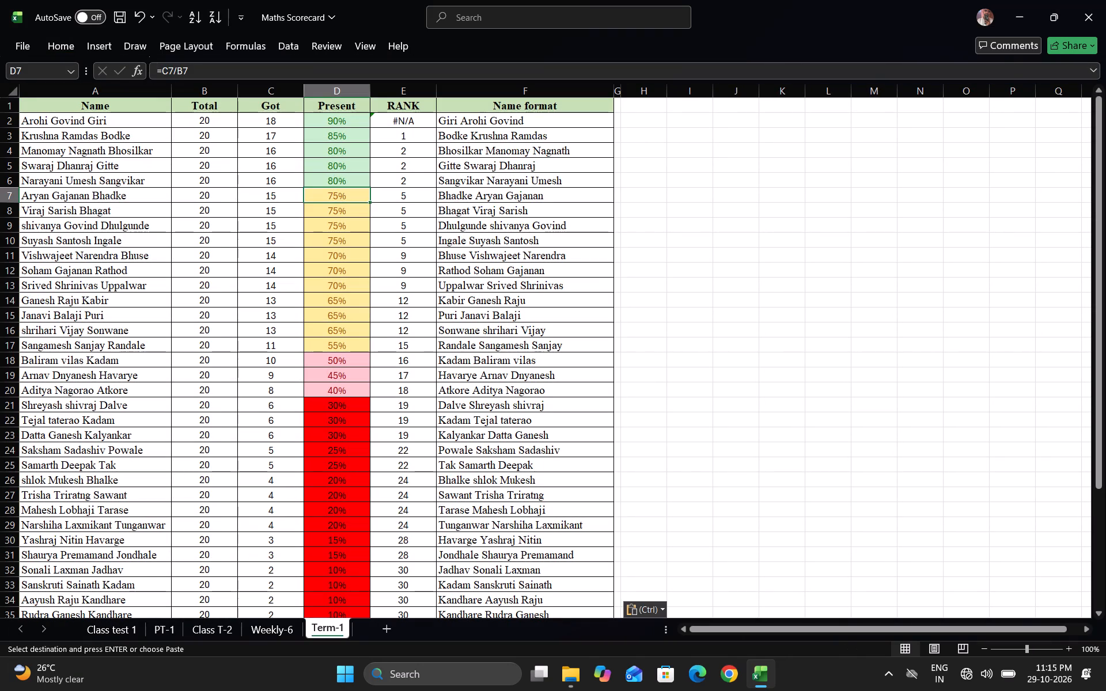
Set the Total to 80 in B2 of the Term-1 sheet and fill it down for every student to row 44.
{"action": "left_click", "coordinate": [385, 124]}
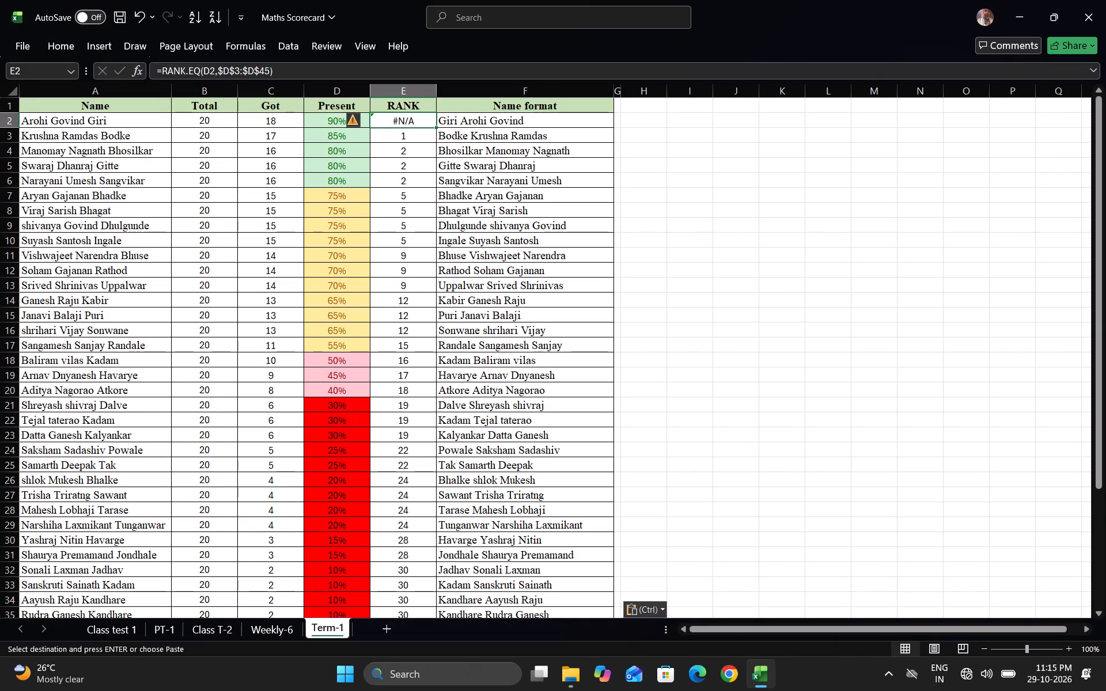
{"action": "left_click", "coordinate": [329, 122]}
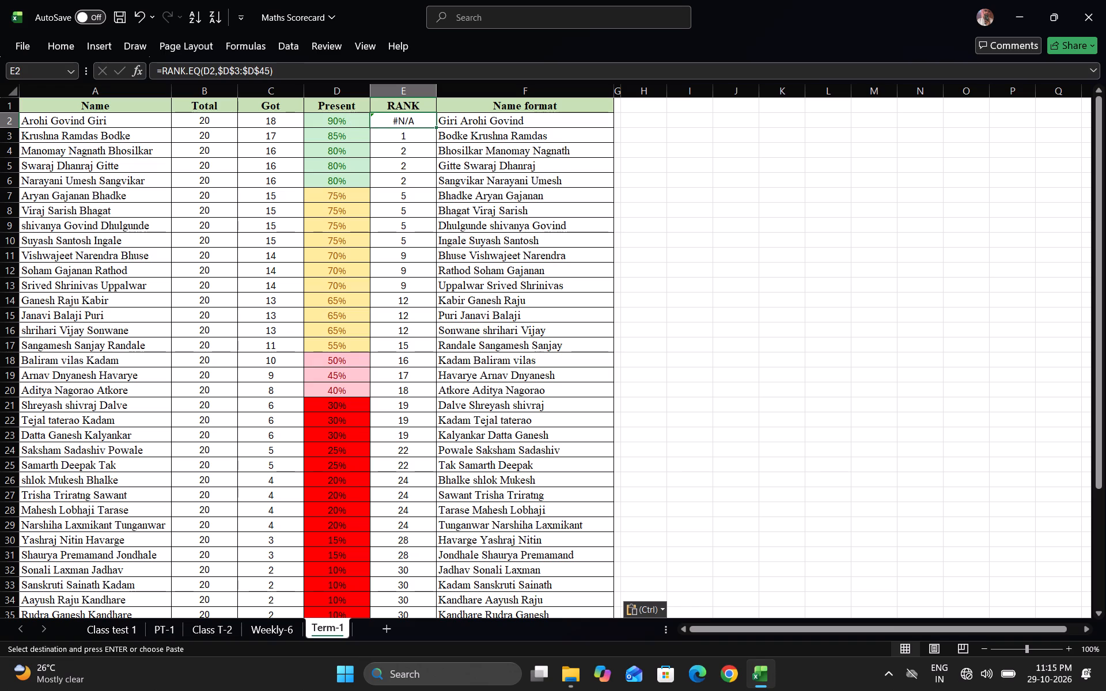
{"action": "left_click", "coordinate": [253, 126]}
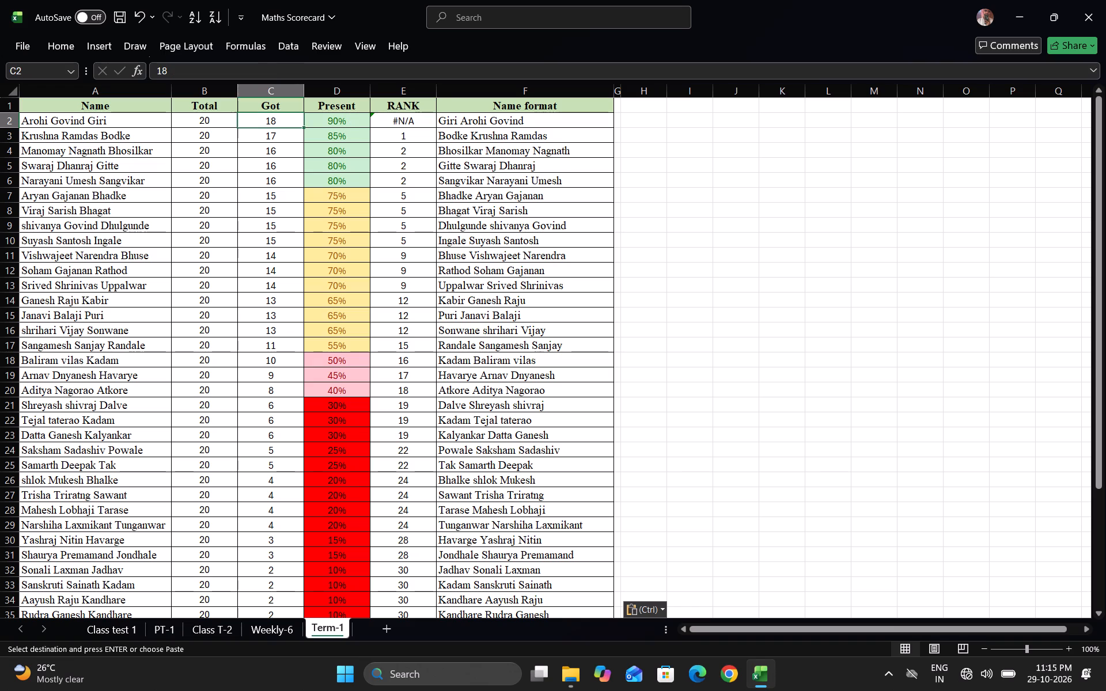
{"action": "left_click", "coordinate": [215, 122]}
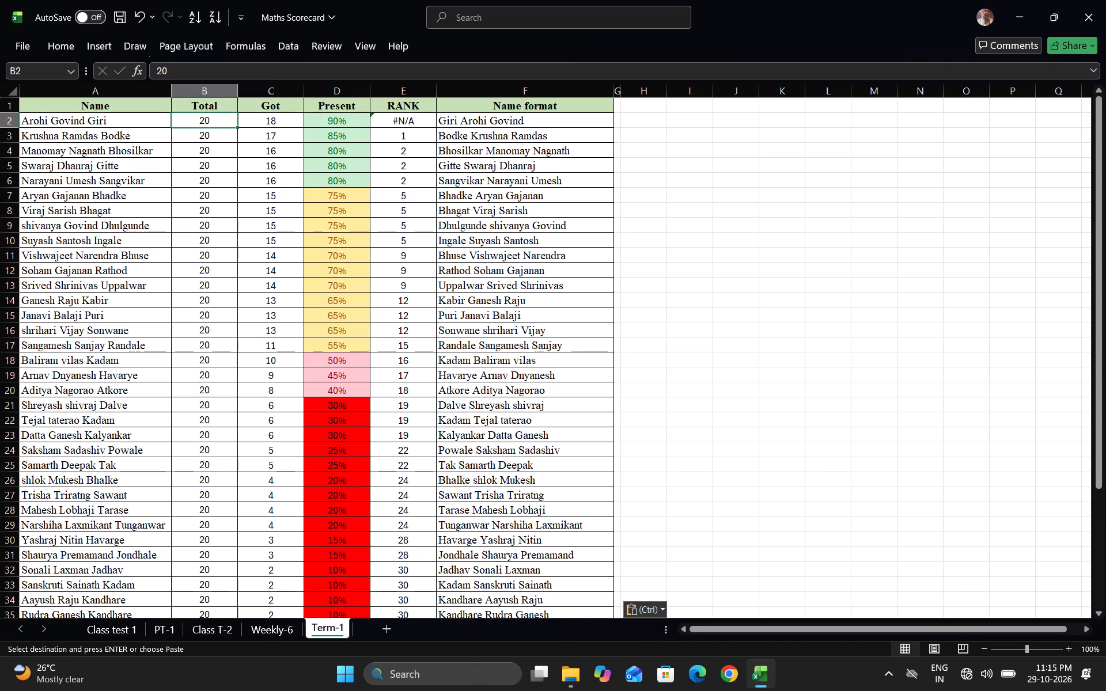
{"action": "type", "text": "80"}
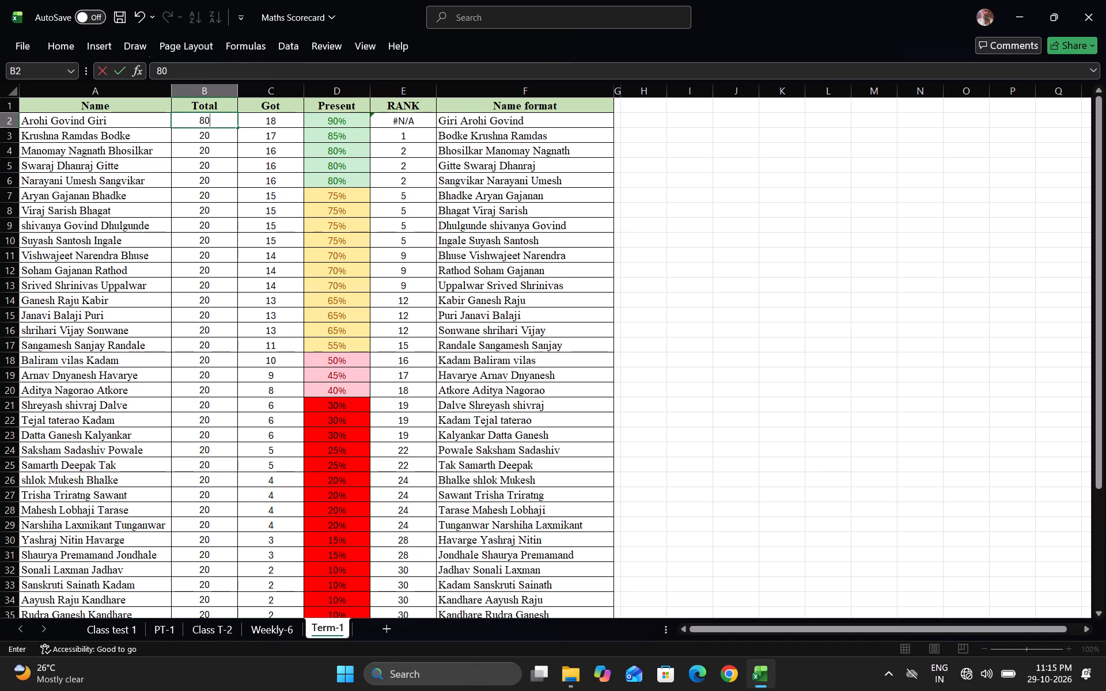
{"action": "key", "text": "Return"}
{"action": "key", "text": "Up"}
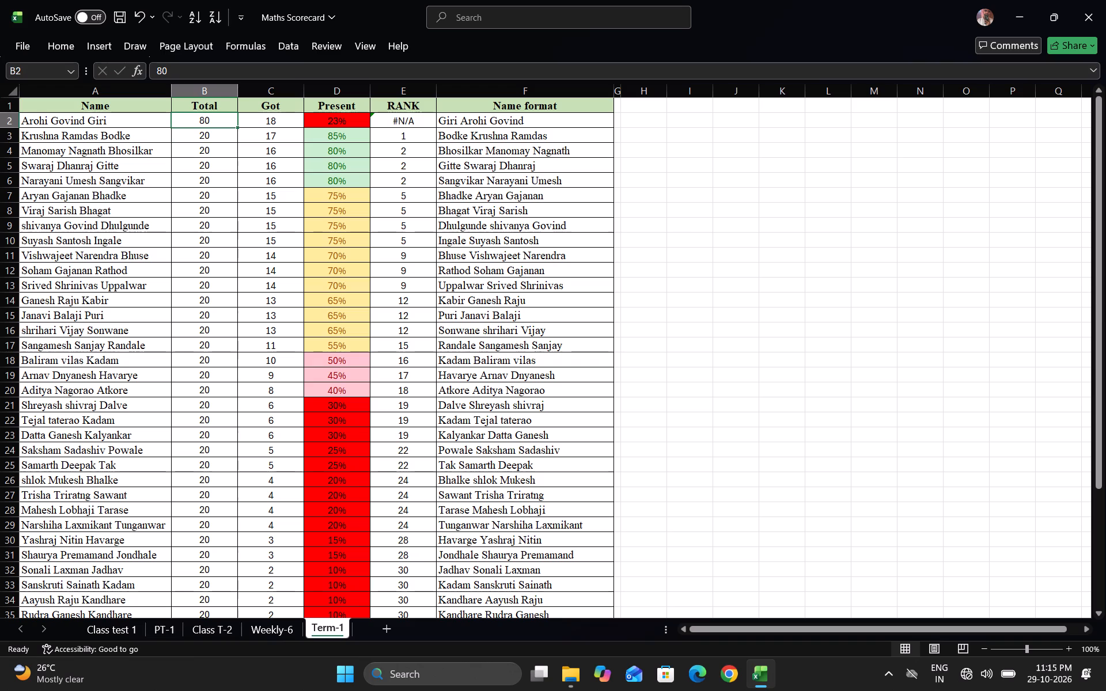
{"action": "double_click", "coordinate": [237, 126]}
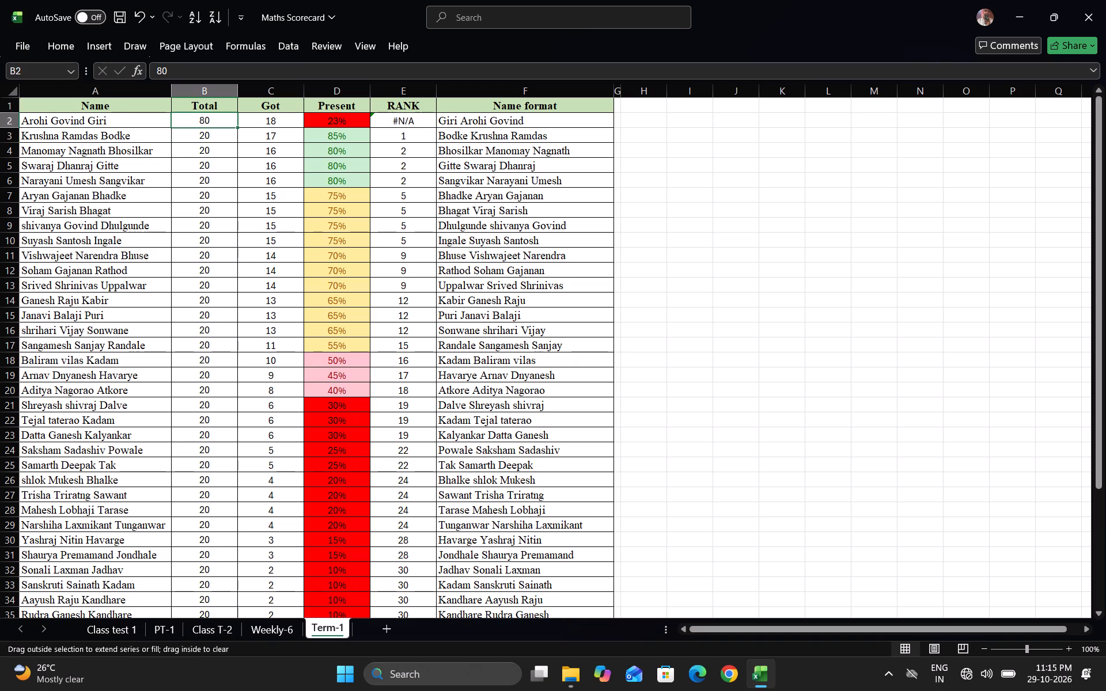
{"action": "scroll", "coordinate": [280, 337], "scroll_direction": "down", "scroll_amount": 2}
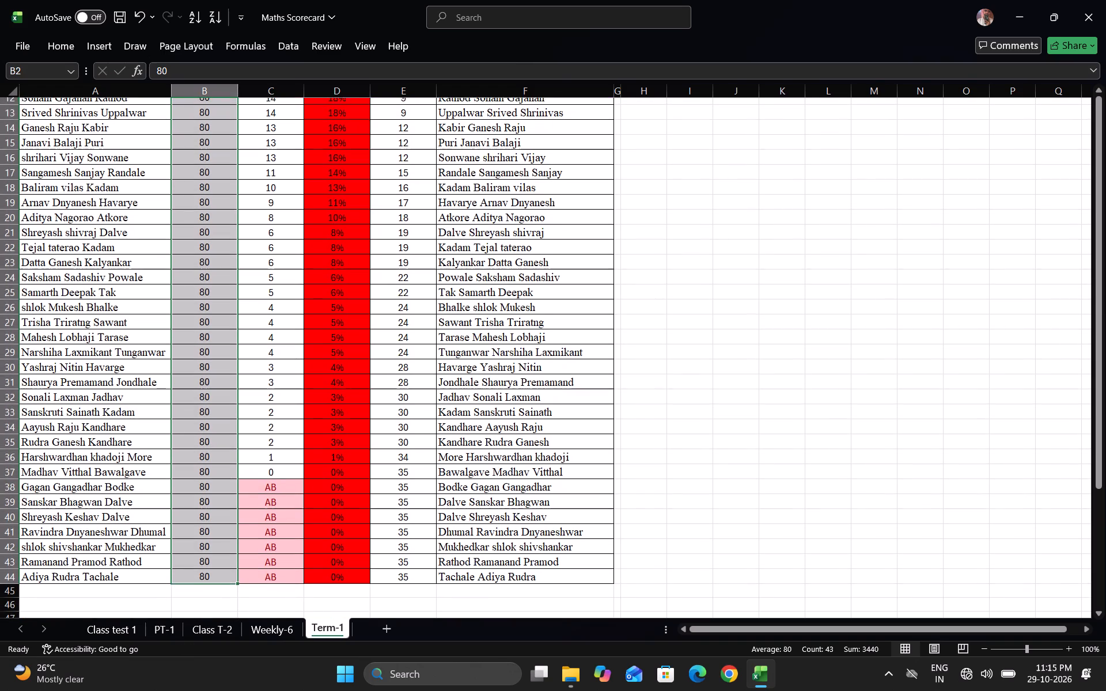
{"action": "scroll", "coordinate": [280, 337], "scroll_direction": "down", "scroll_amount": 2}
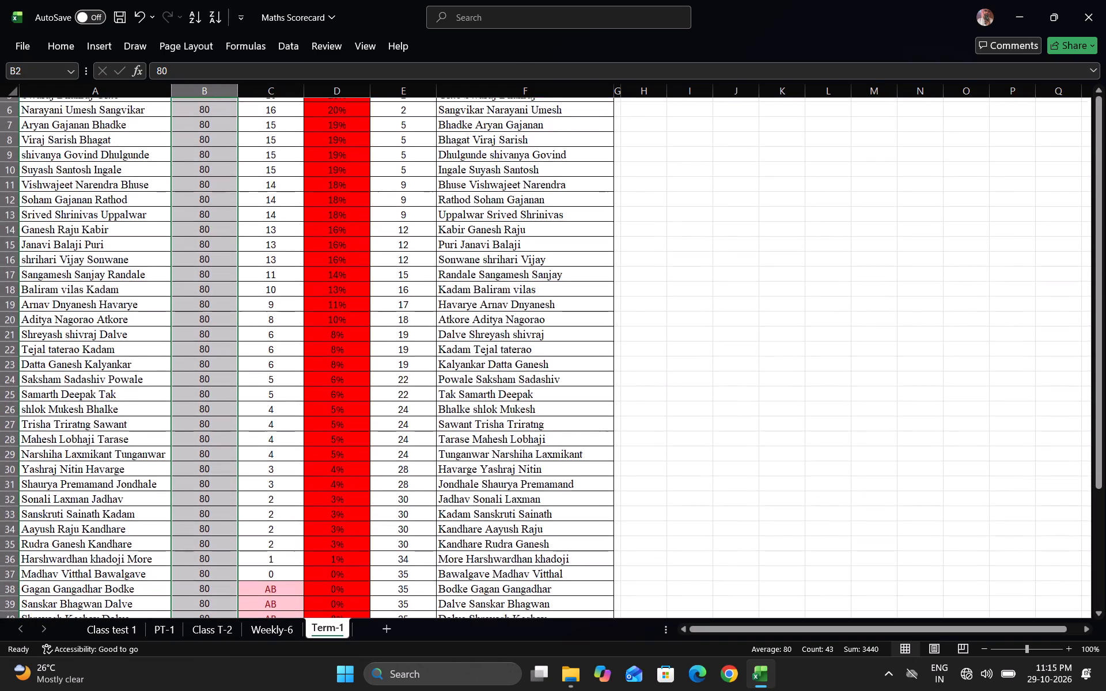
Sort the student rows alphabetically A to Z by Name, expanding the selection to the whole table.
{"action": "scroll", "coordinate": [280, 337], "scroll_direction": "down", "scroll_amount": 1}
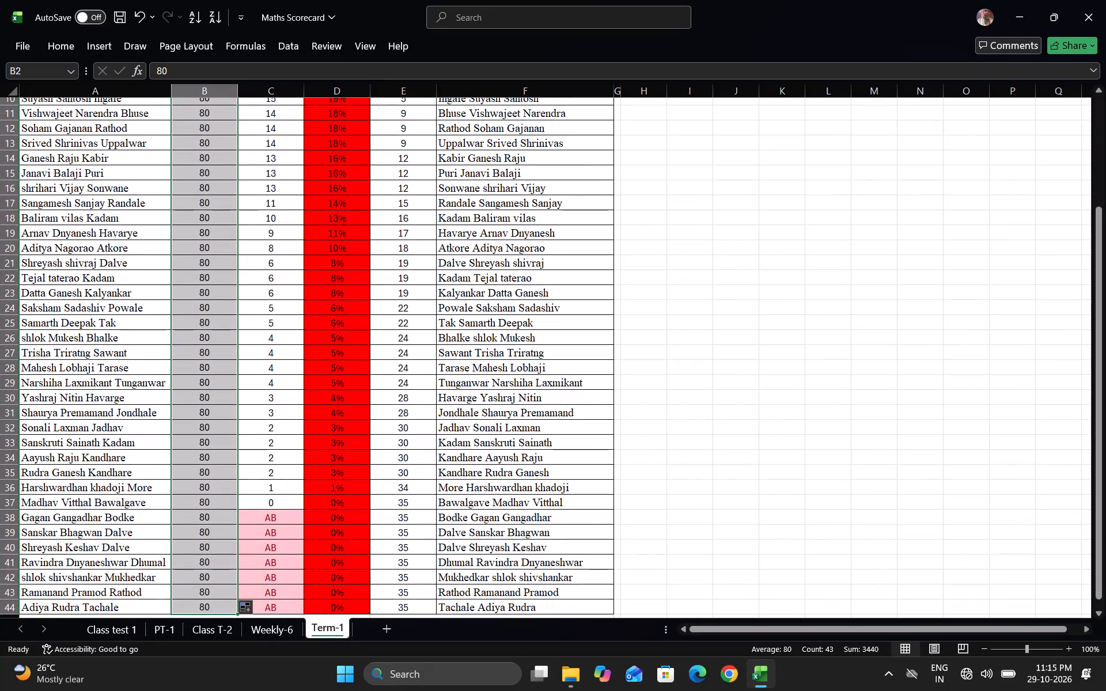
{"action": "scroll", "coordinate": [280, 337], "scroll_direction": "up", "scroll_amount": 1}
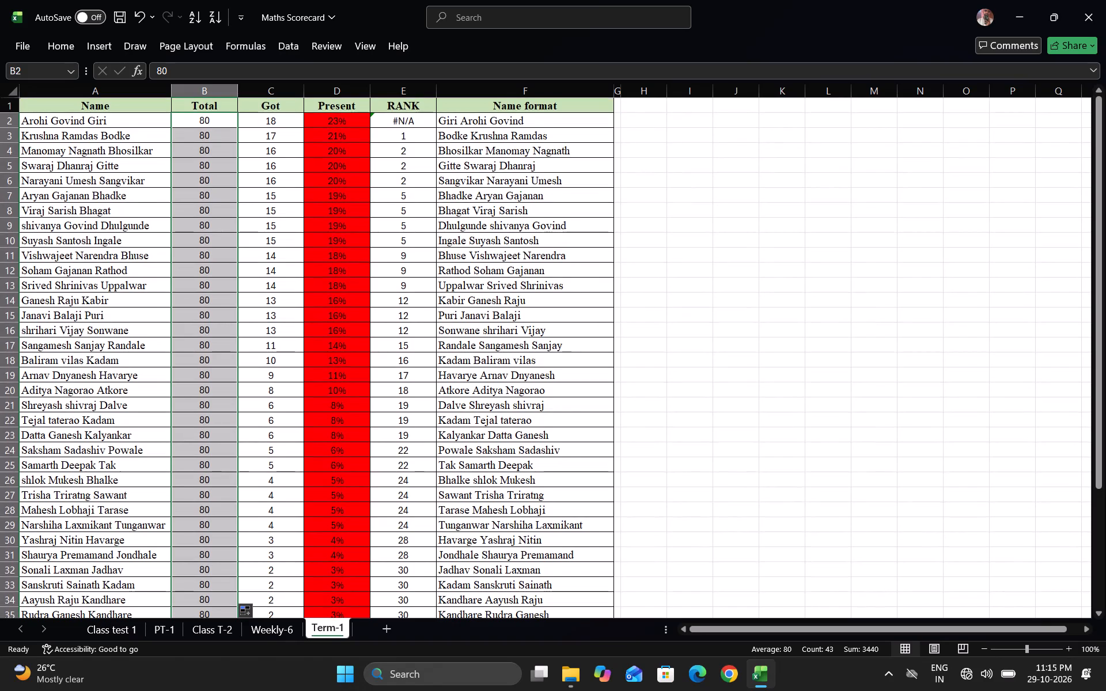
{"action": "left_click", "coordinate": [49, 119]}
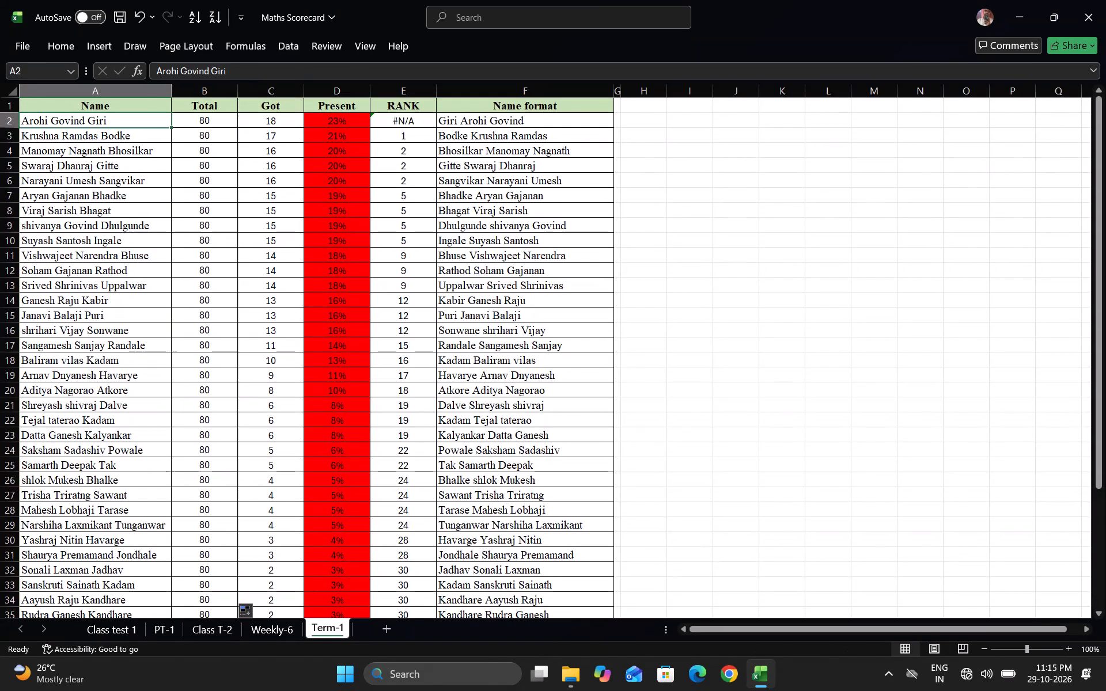
{"action": "key", "text": "ctrl+shift+Down"}
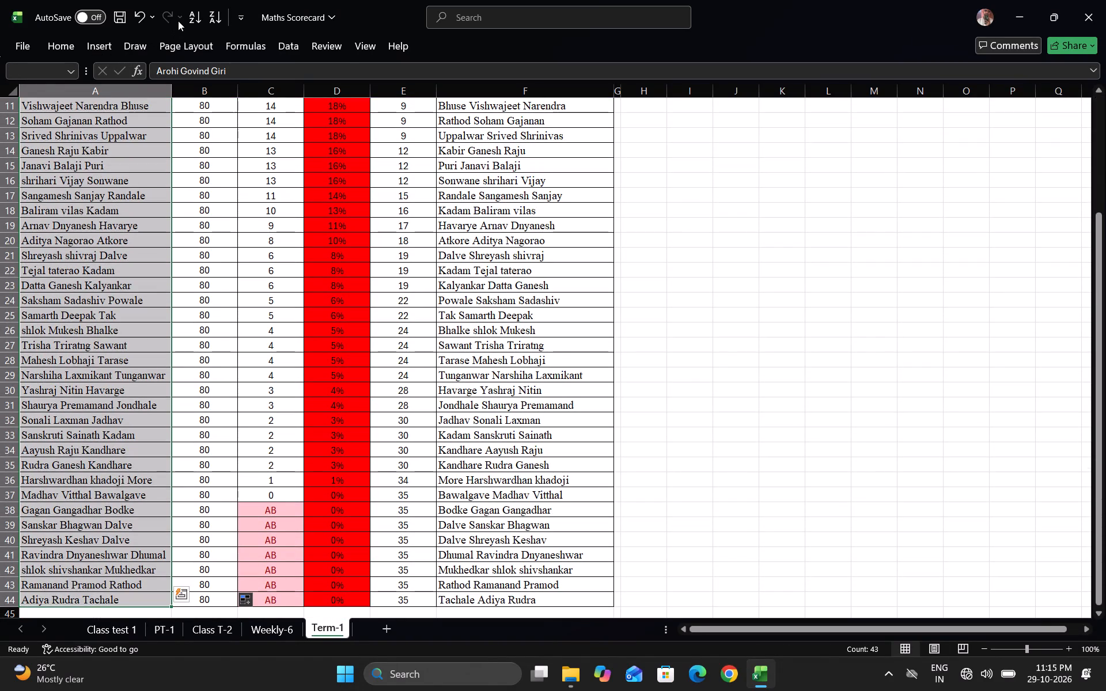
{"action": "left_click", "coordinate": [193, 16]}
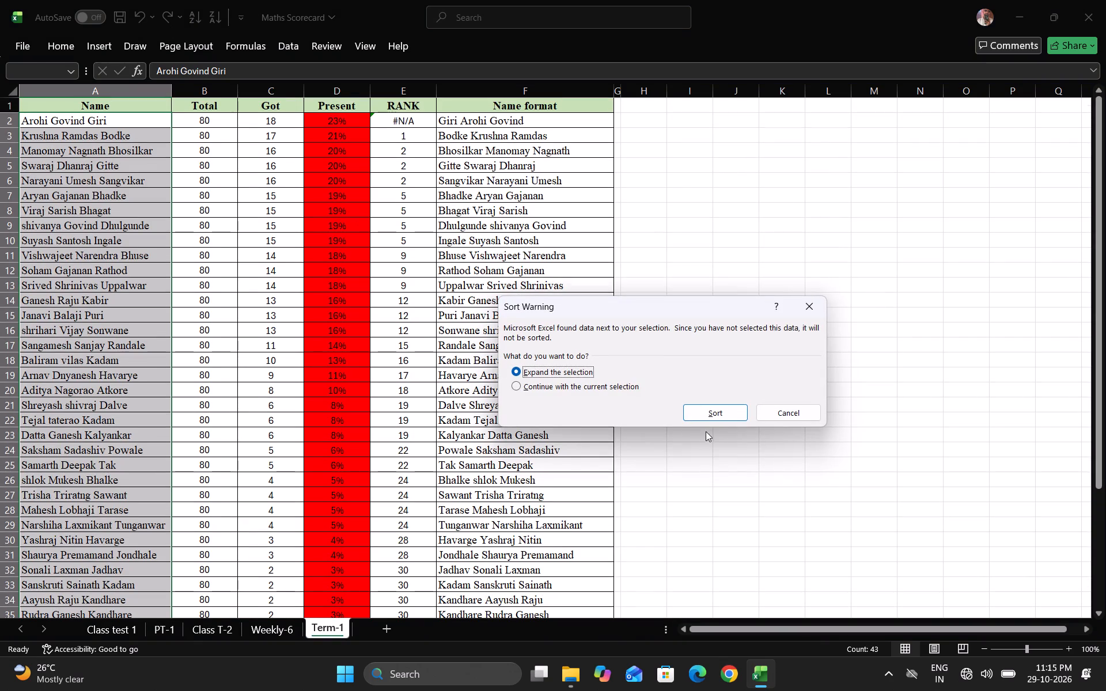
{"action": "left_click", "coordinate": [706, 415]}
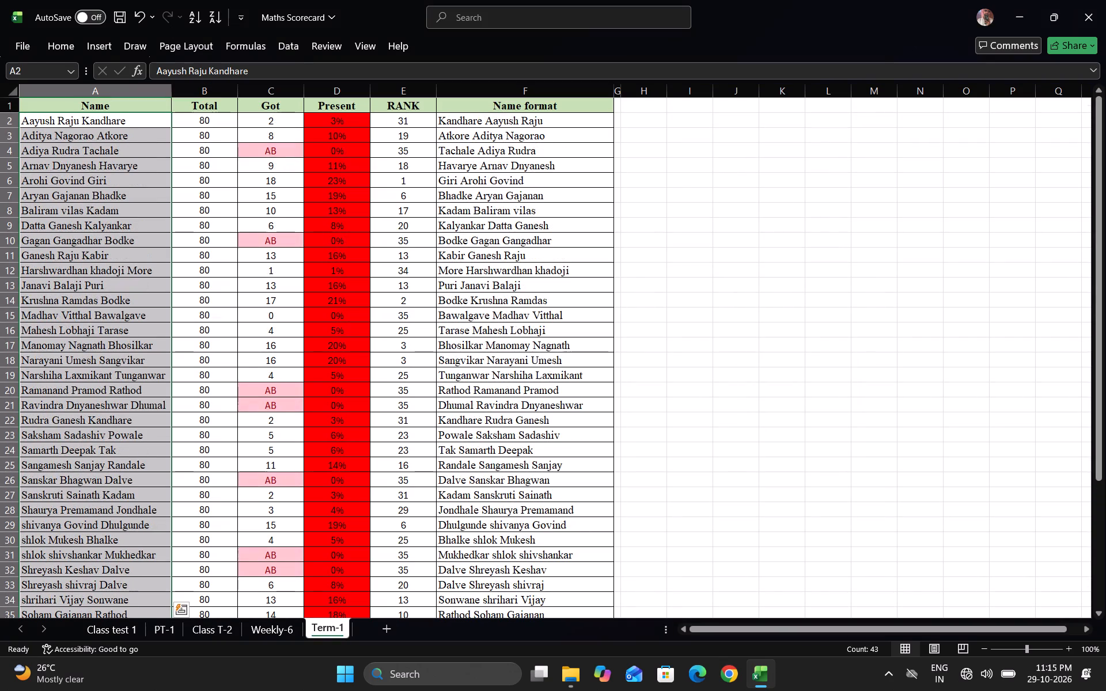
Insert an entire new column before the Name column.
{"action": "left_click", "coordinate": [99, 128]}
{"action": "left_click_drag", "start_coordinate": [90, 122], "coordinate": [59, 109]}
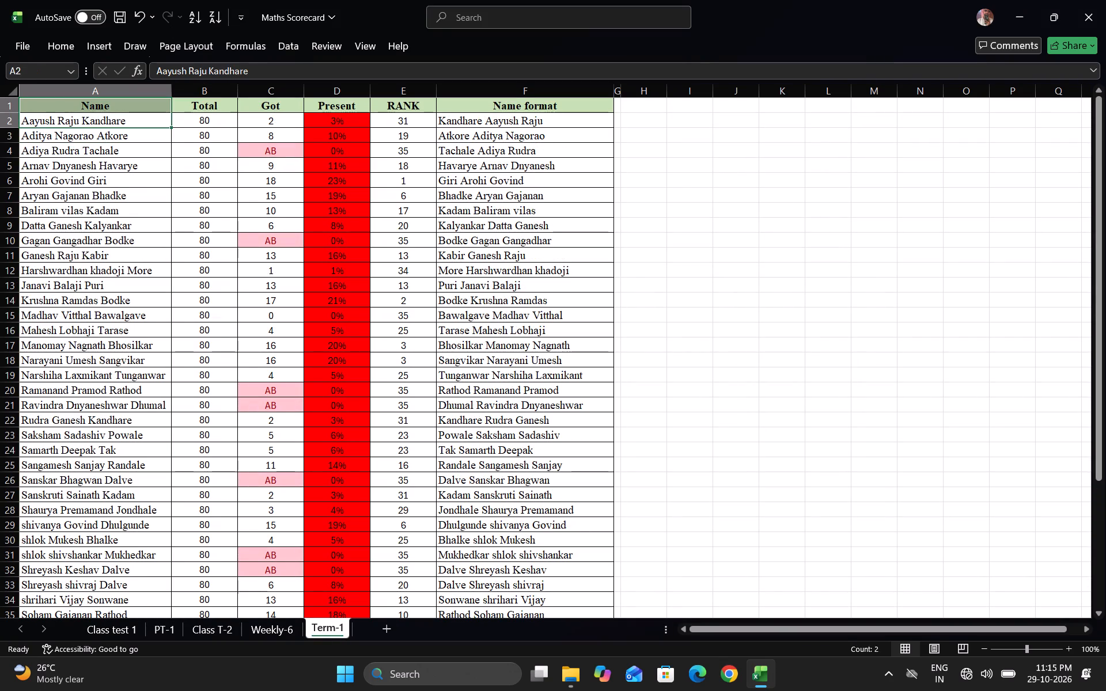
{"action": "left_click", "coordinate": [59, 109]}
{"action": "right_click", "coordinate": [59, 109]}
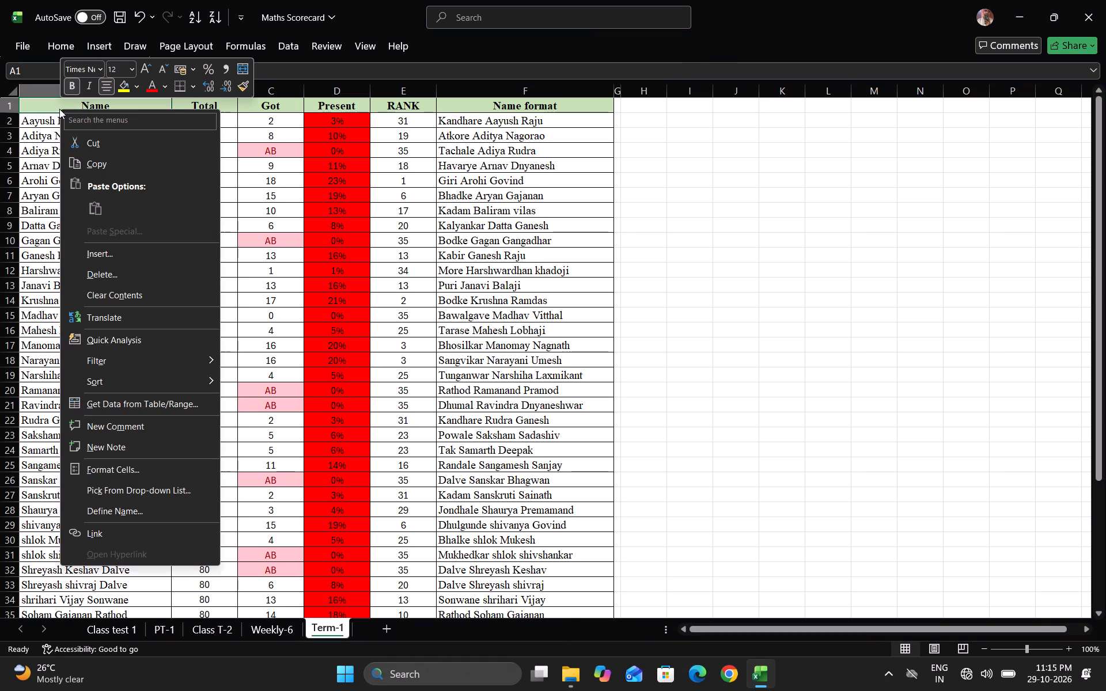
{"action": "left_click", "coordinate": [111, 251]}
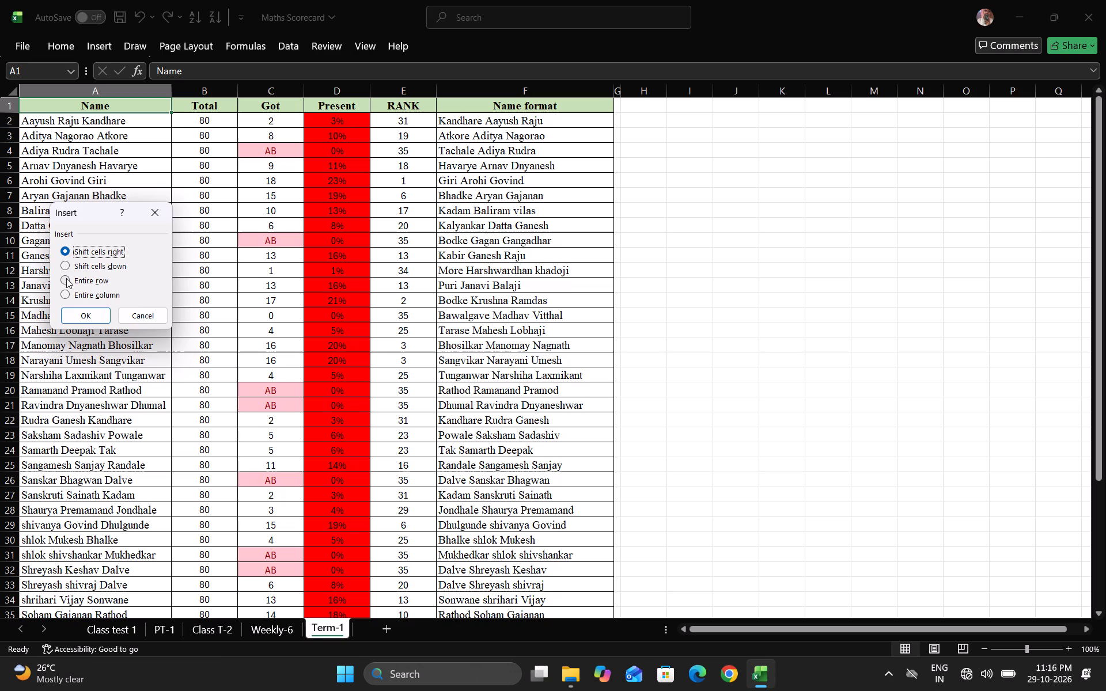
{"action": "left_click", "coordinate": [66, 293]}
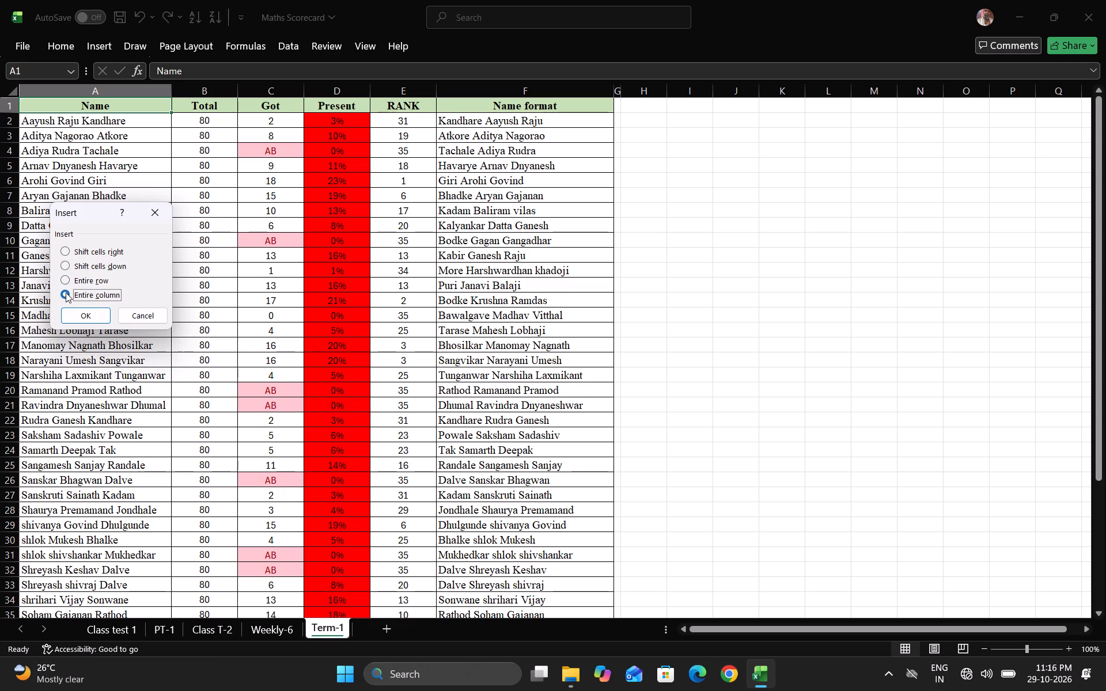
{"action": "left_click", "coordinate": [79, 312]}
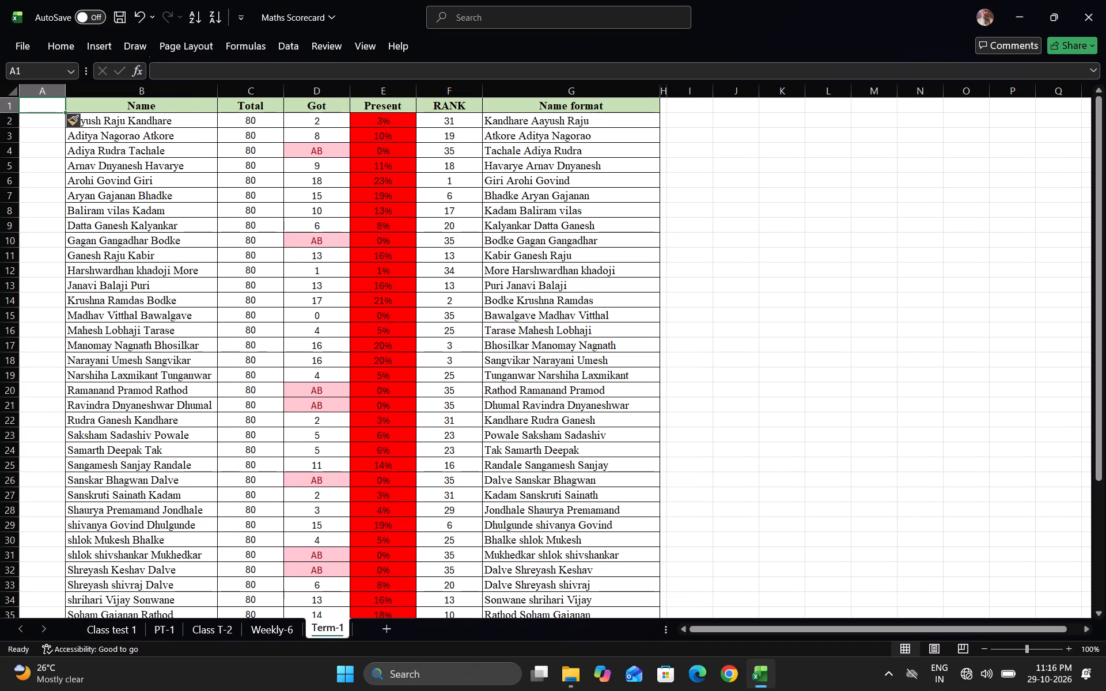
Enter the header "Roll No." in A1 of the new column.
{"action": "left_click", "coordinate": [39, 112]}
{"action": "type", "text": "Roll"}
{"action": "key", "text": "space"}
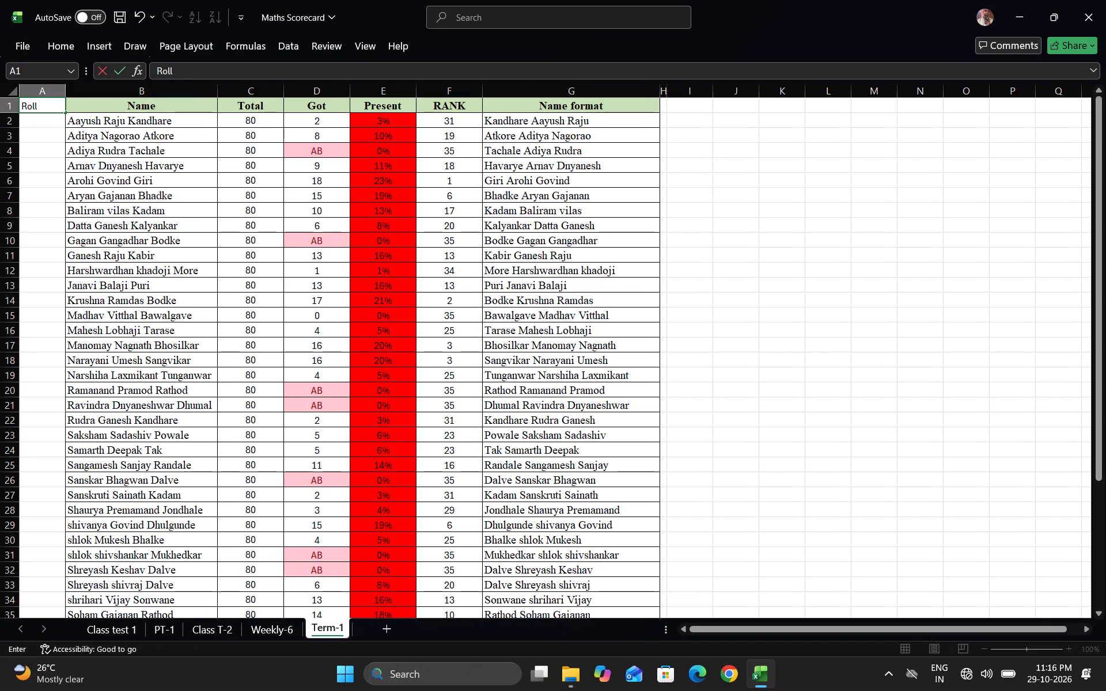
{"action": "type", "text": "No"}
{"action": "key", "text": "period"}
{"action": "key", "text": "Return"}
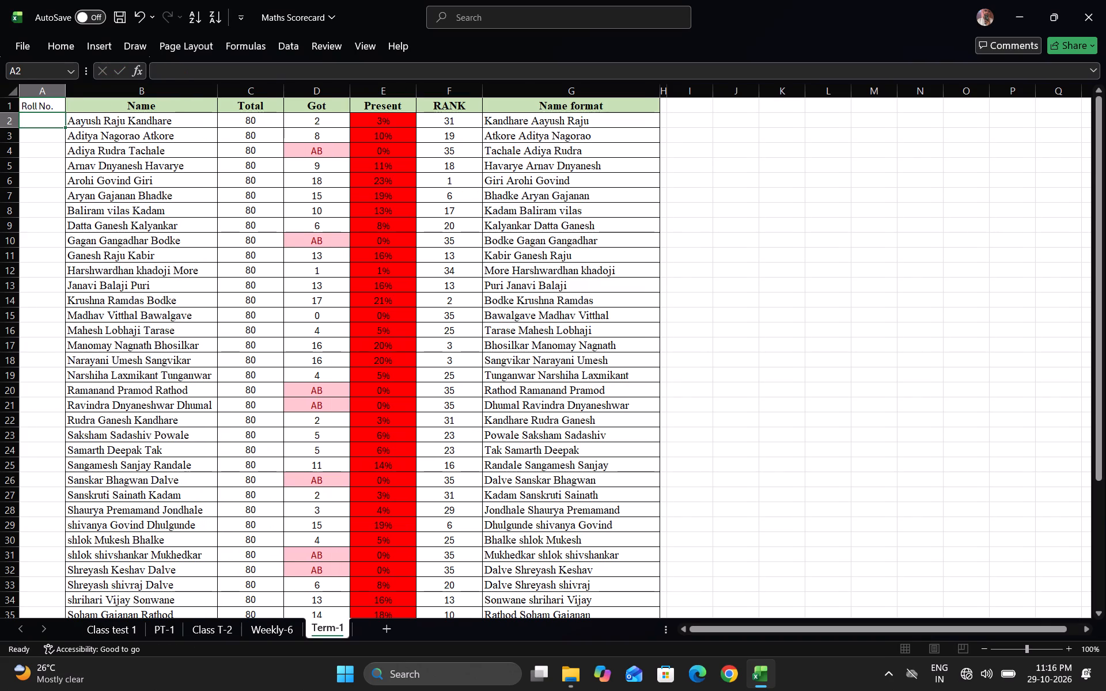
Copy the formatting of the Name header in B1 onto the Roll No. header in A1 with Format Painter.
{"action": "key", "text": "Up"}
{"action": "left_click", "coordinate": [95, 112]}
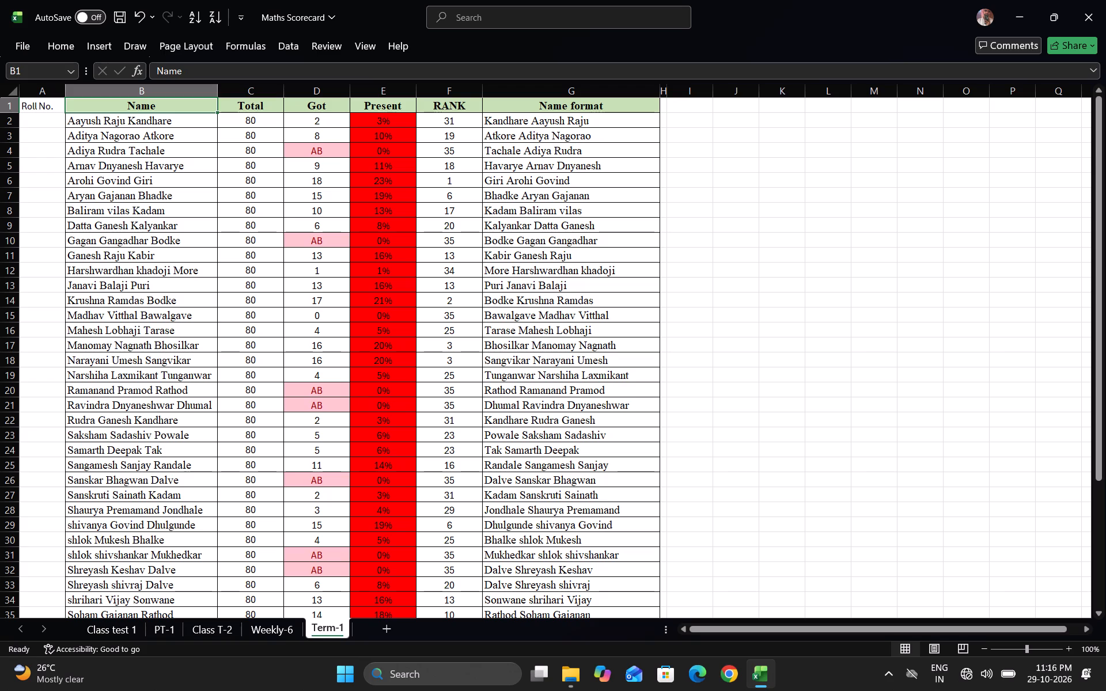
{"action": "left_click", "coordinate": [51, 51]}
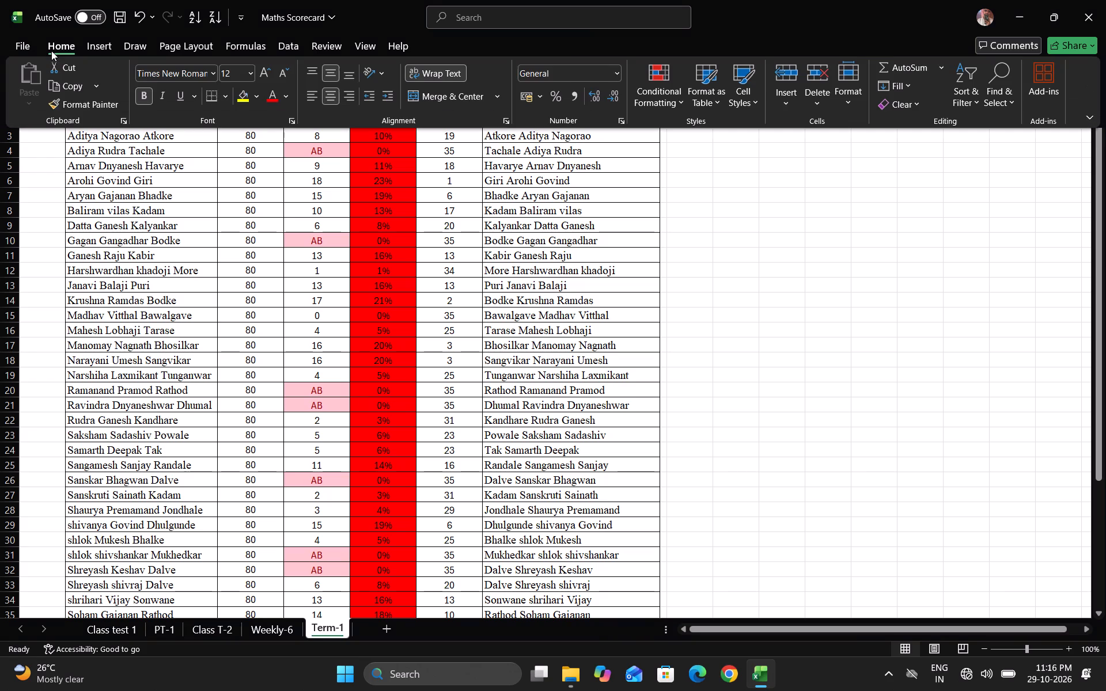
{"action": "left_click", "coordinate": [60, 105]}
{"action": "left_click", "coordinate": [52, 135]}
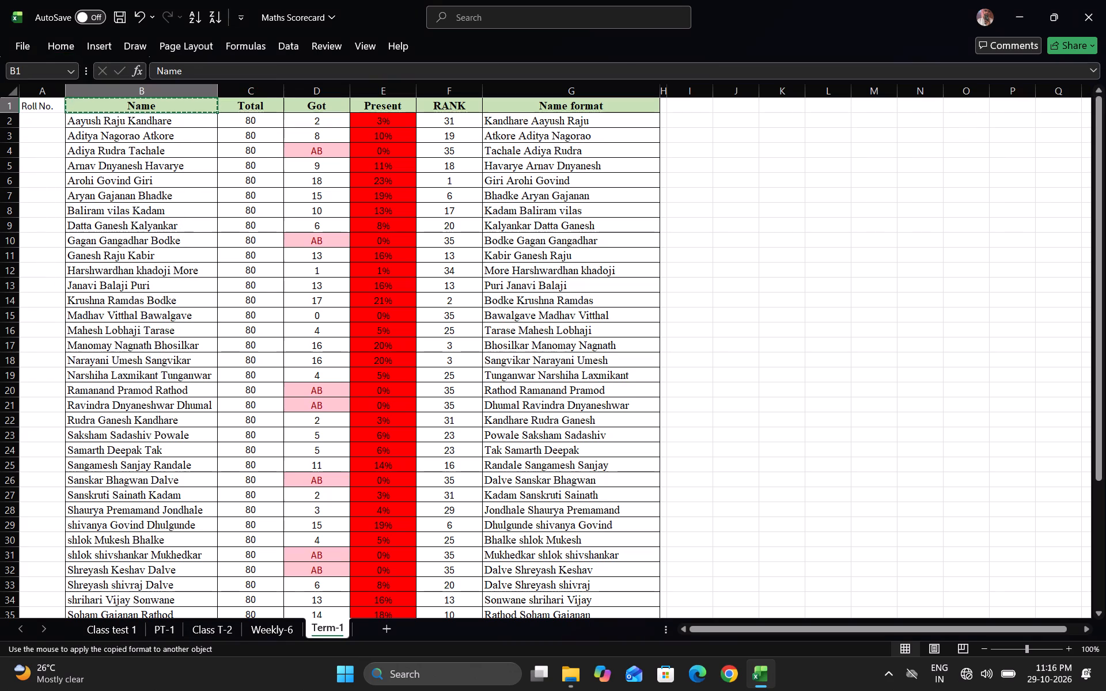
{"action": "left_click", "coordinate": [39, 105]}
Enter roll numbers 1, 2 and 3 in A2:A4 and fill the series down to 43 in A44.
{"action": "left_click", "coordinate": [43, 119]}
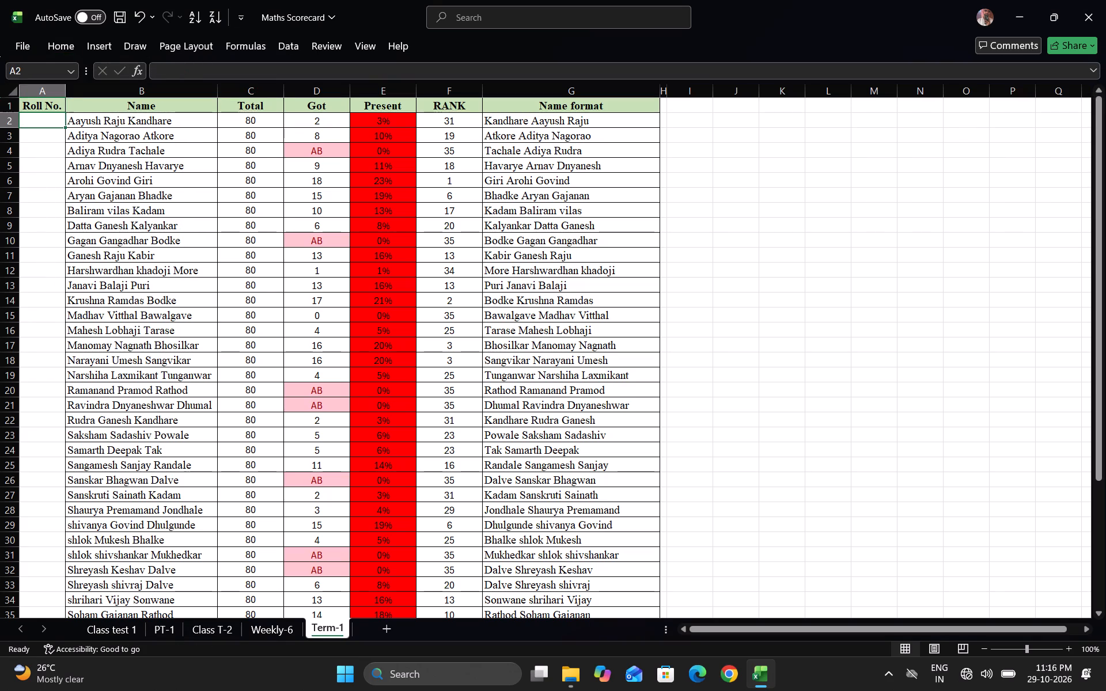
{"action": "key", "text": "1"}
{"action": "key", "text": "Down"}
{"action": "key", "text": "2"}
{"action": "key", "text": "Down"}
{"action": "key", "text": "3"}
{"action": "key", "text": "Down"}
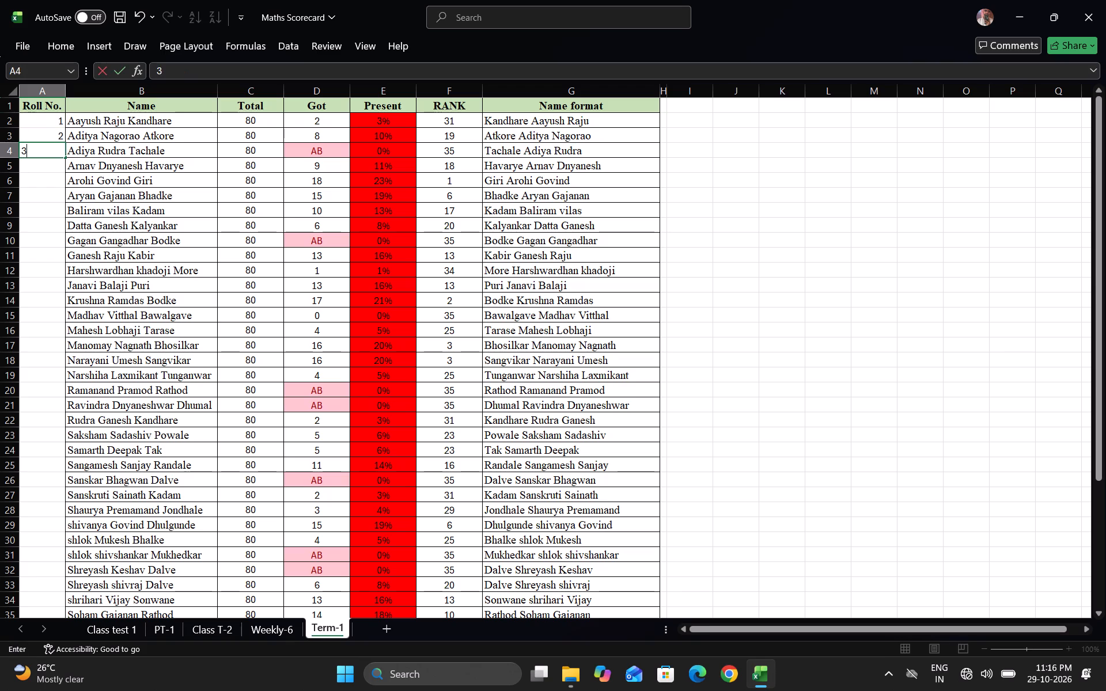
{"action": "left_click_drag", "start_coordinate": [43, 119], "coordinate": [50, 153]}
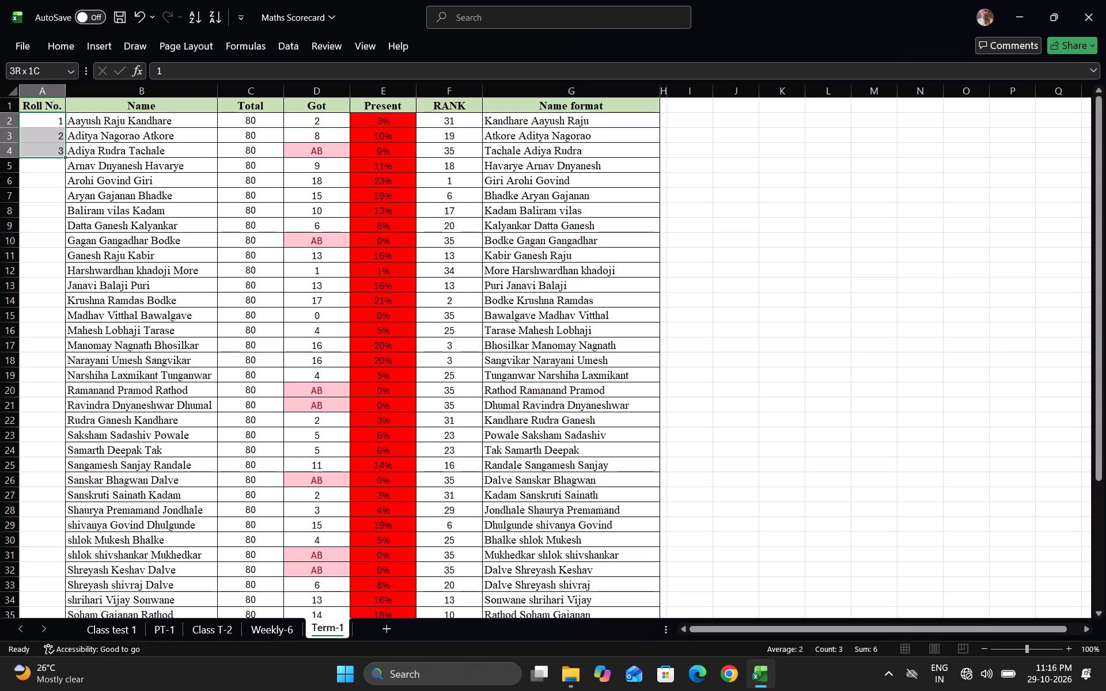
{"action": "double_click", "coordinate": [65, 156]}
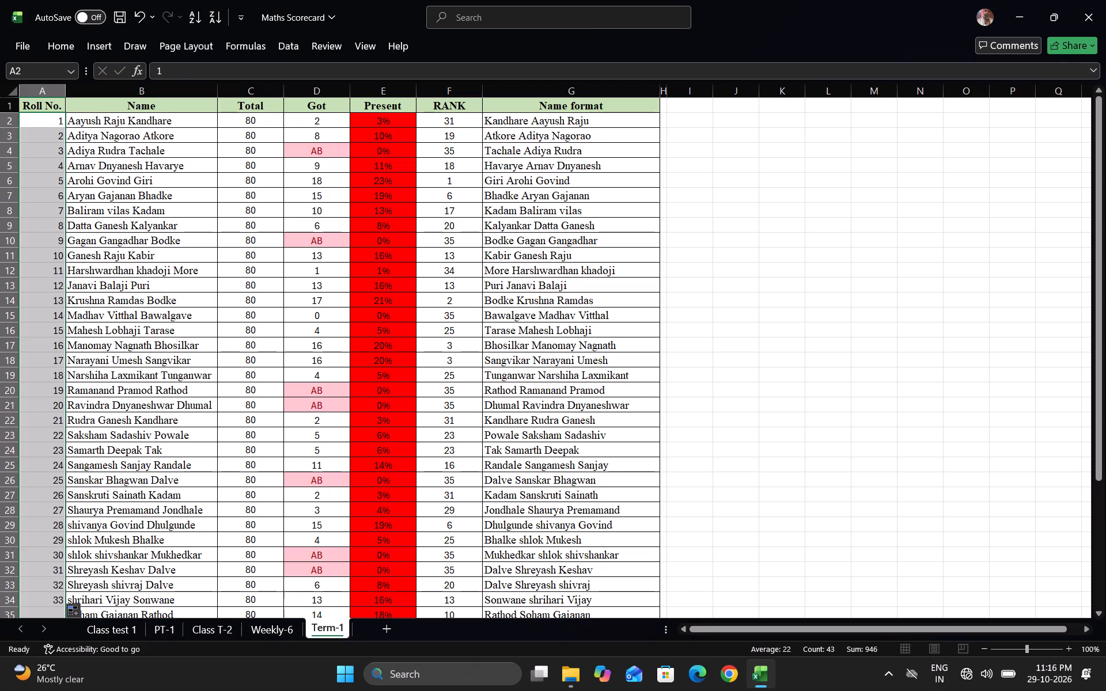
{"action": "scroll", "coordinate": [99, 343], "scroll_direction": "down", "scroll_amount": 3}
{"action": "scroll", "coordinate": [99, 343], "scroll_direction": "up", "scroll_amount": 2}
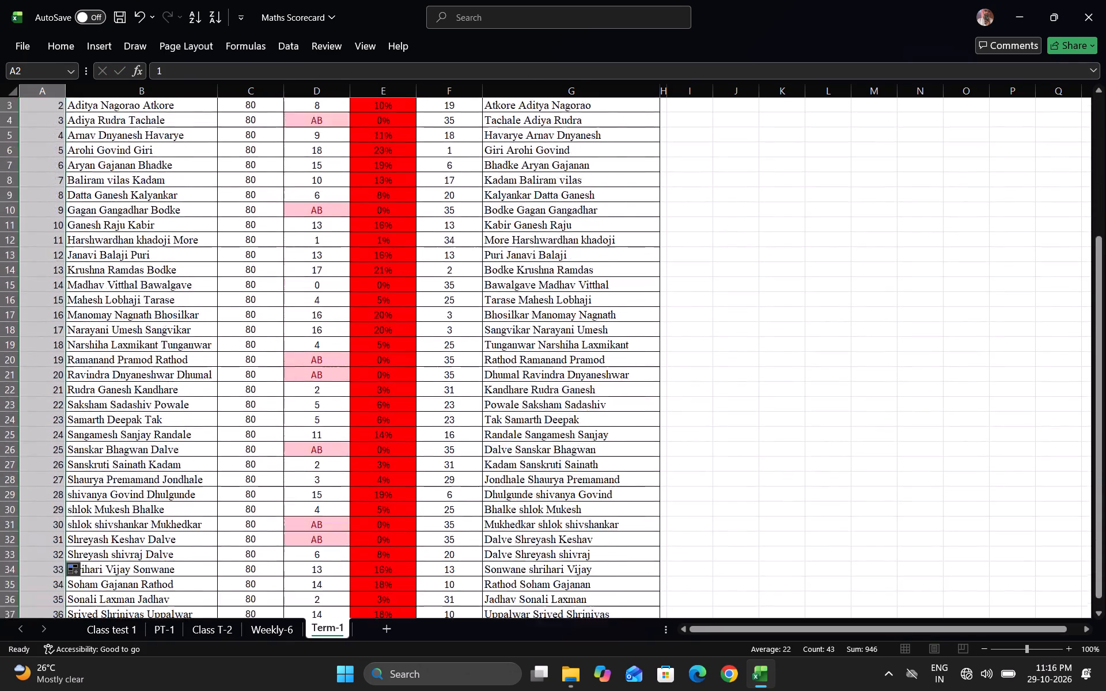
{"action": "scroll", "coordinate": [99, 343], "scroll_direction": "up", "scroll_amount": 1}
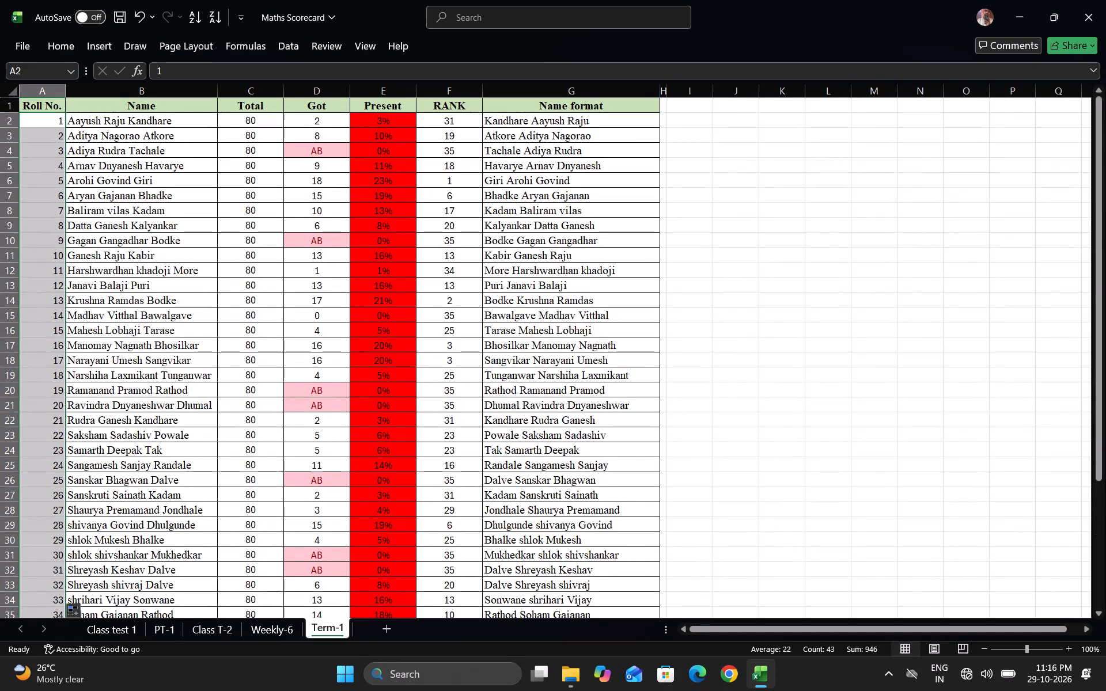
Copy the formatting of the first student's name cell in B2 onto the roll numbers in A2:A44 with Format Painter.
{"action": "left_click", "coordinate": [83, 125]}
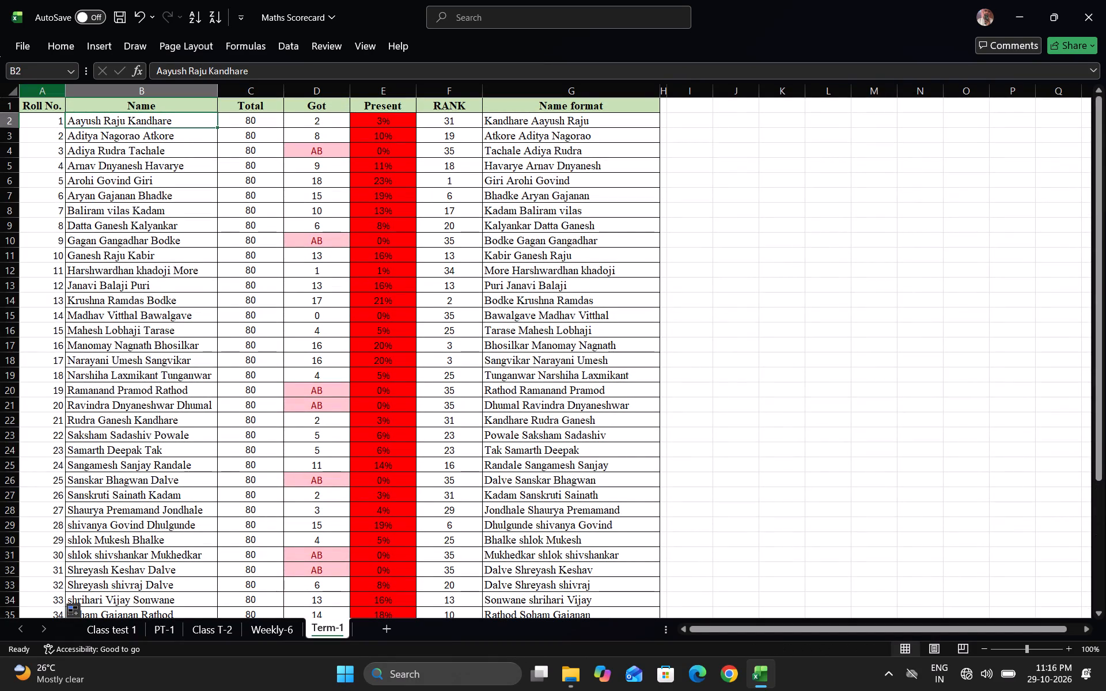
{"action": "left_click", "coordinate": [59, 50]}
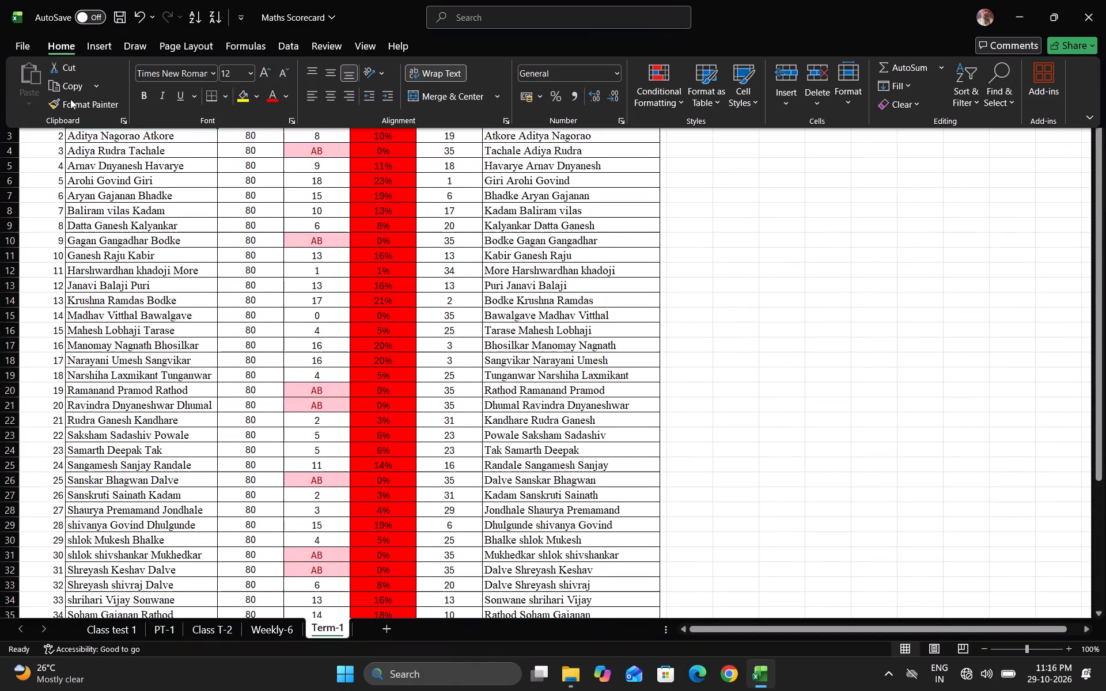
{"action": "left_click", "coordinate": [70, 102]}
{"action": "left_click", "coordinate": [53, 143]}
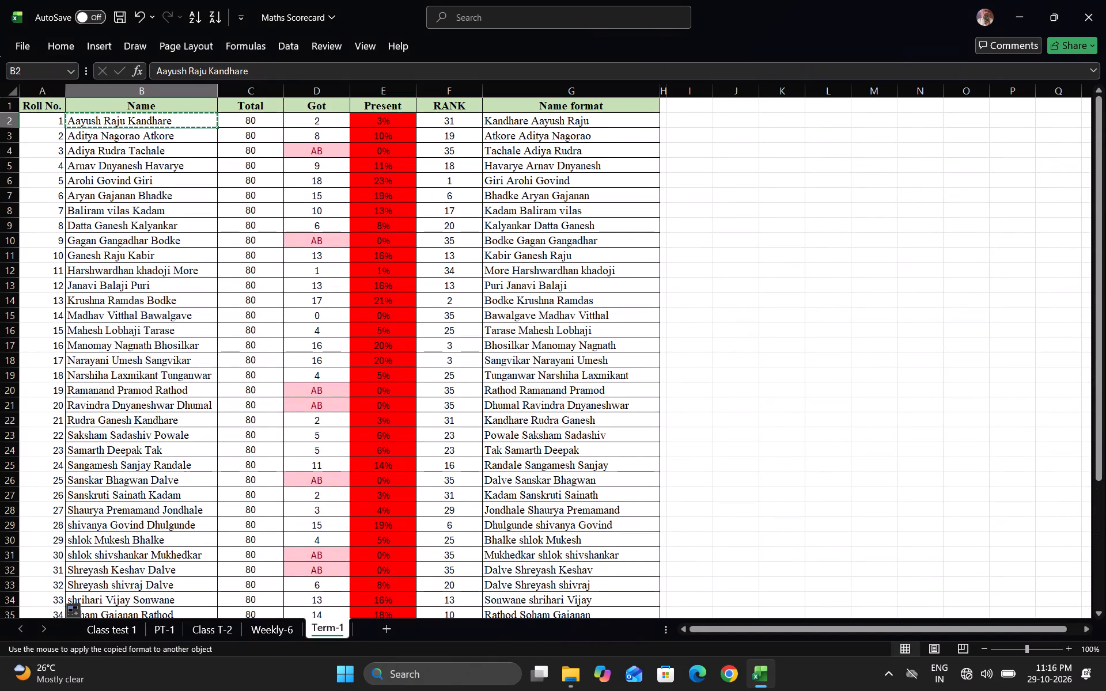
{"action": "left_click_drag", "start_coordinate": [41, 120], "coordinate": [41, 514]}
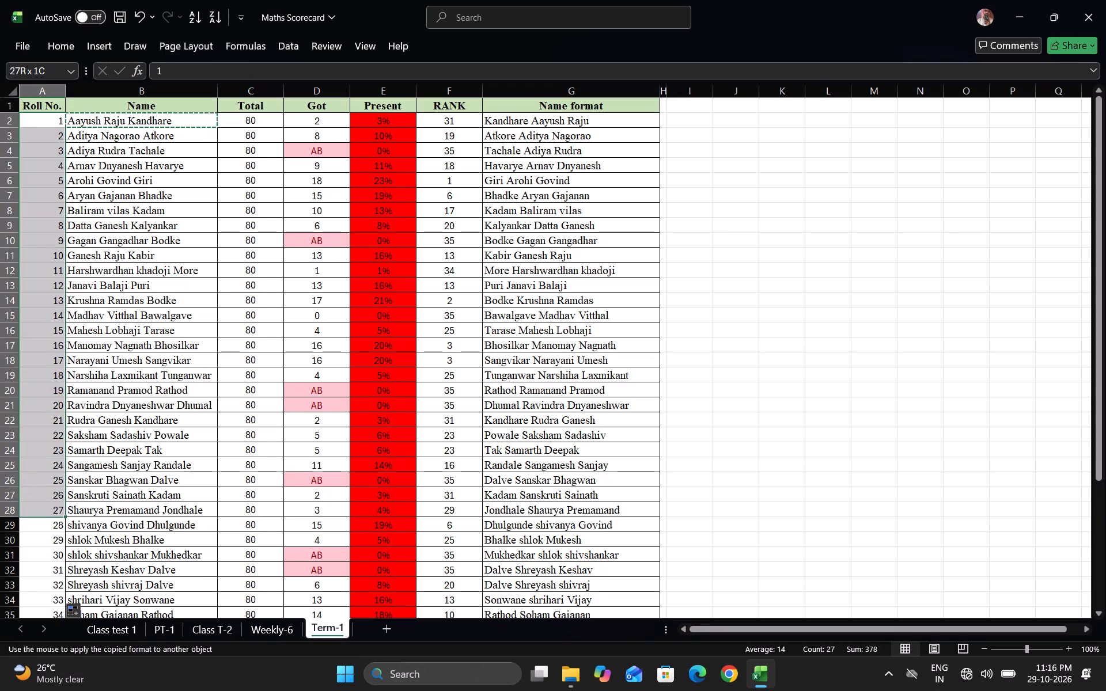
{"action": "left_click_drag", "start_coordinate": [41, 514], "coordinate": [43, 690]}
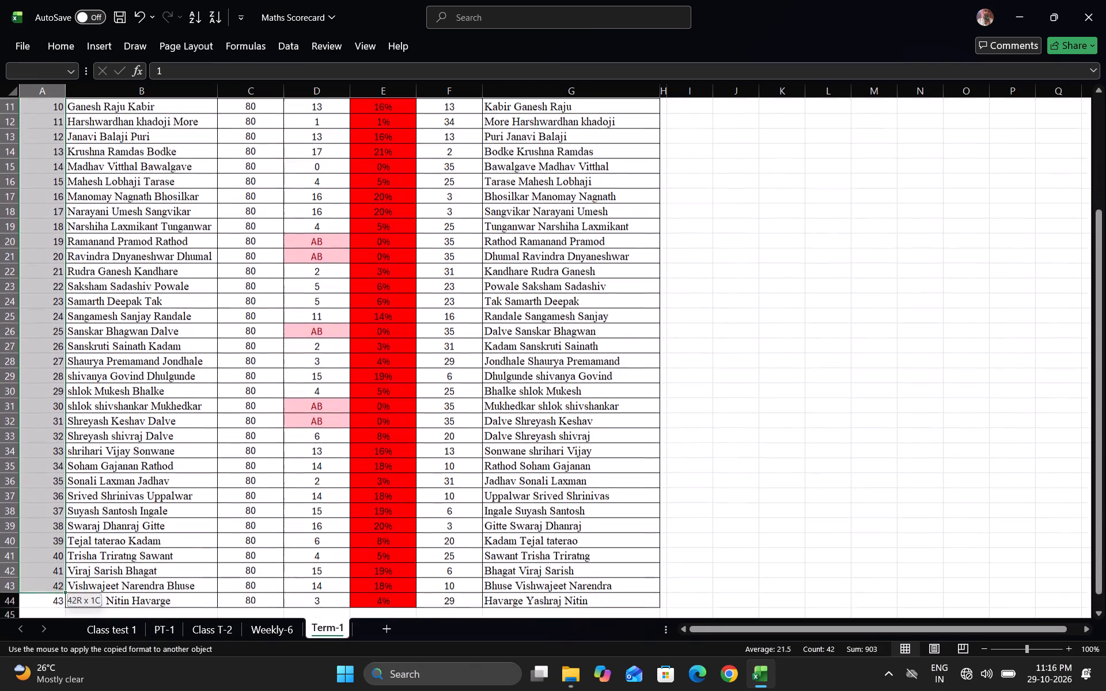
{"action": "left_click_drag", "start_coordinate": [43, 690], "coordinate": [46, 566]}
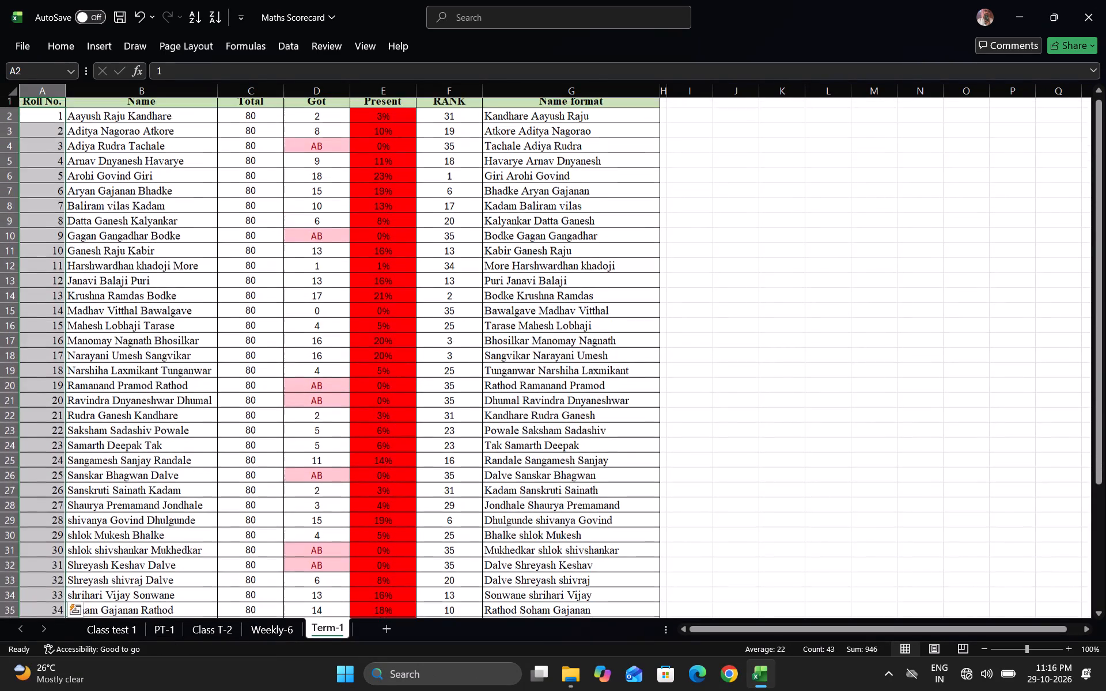
{"action": "left_click", "coordinate": [73, 493]}
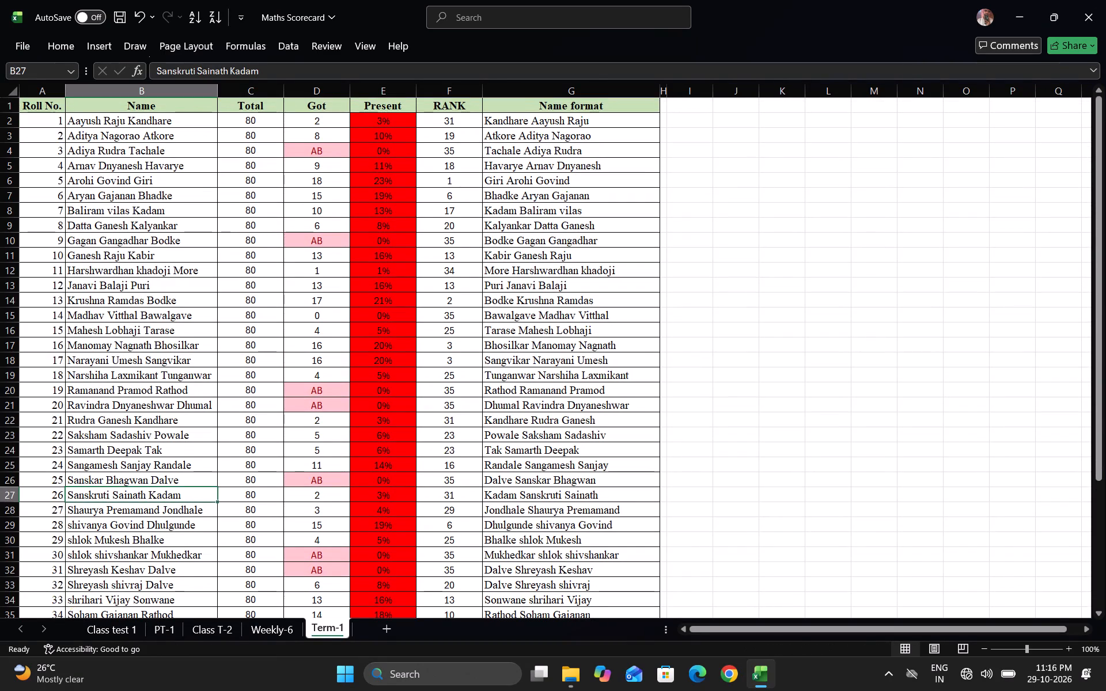
{"action": "scroll", "coordinate": [44, 371], "scroll_direction": "up", "scroll_amount": 1}
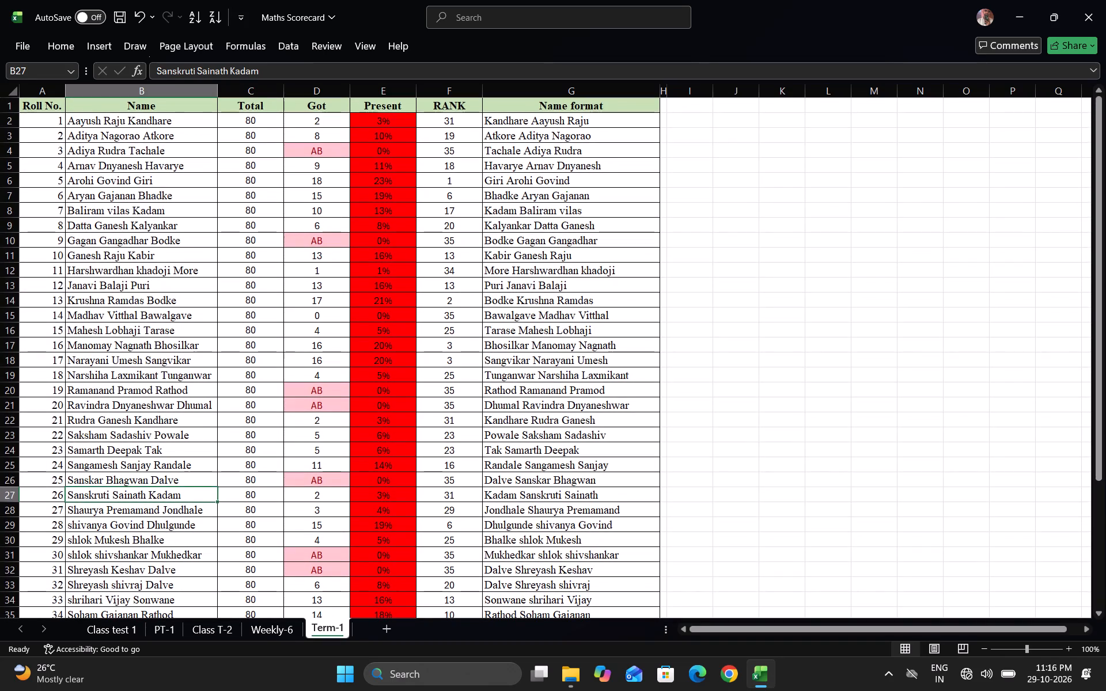
Center the roll numbers in A2:A44 both horizontally and vertically in their cells.
{"action": "left_click", "coordinate": [28, 126]}
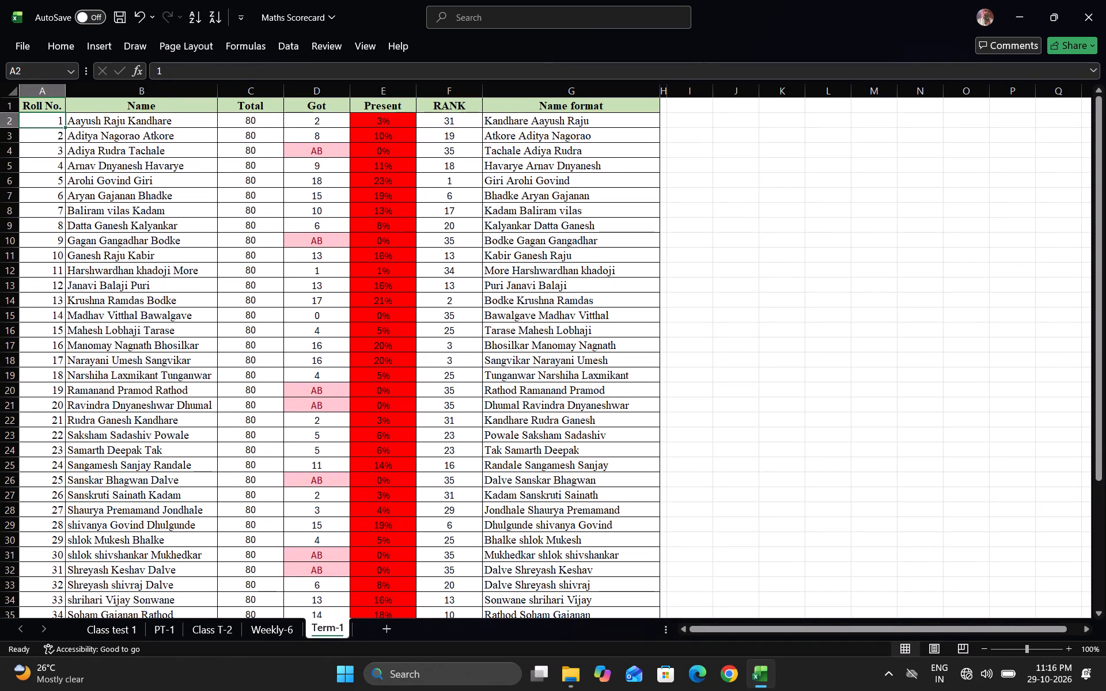
{"action": "key", "text": "shift+Down"}
{"action": "key", "text": "shift+Down"}
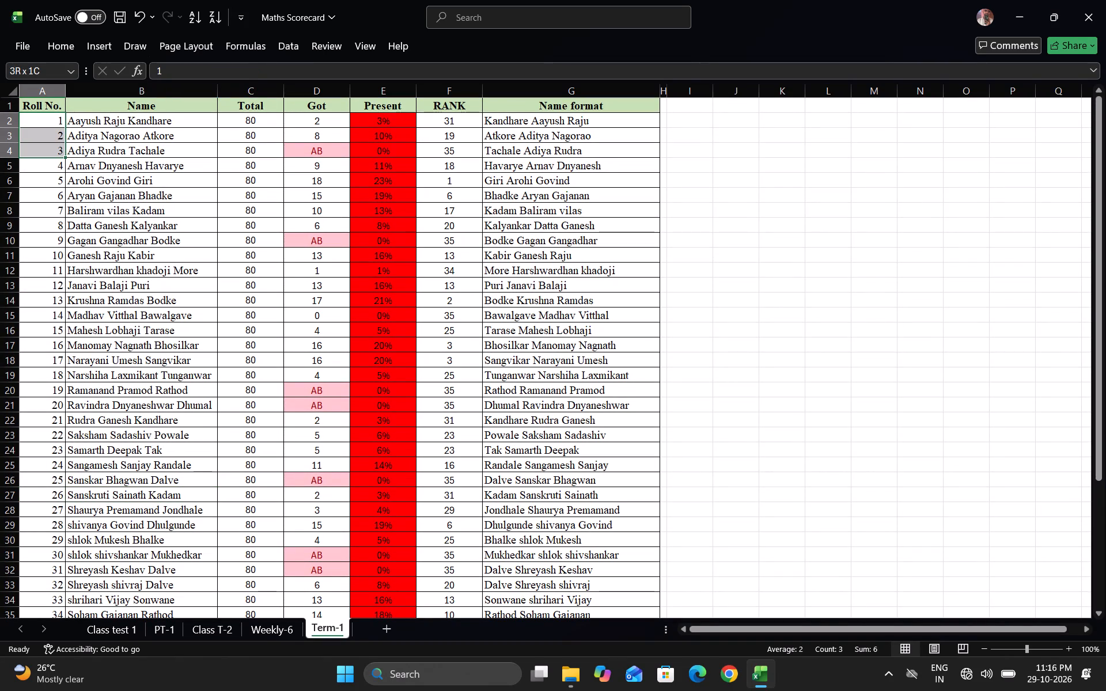
{"action": "key", "text": "ctrl+shift+Down"}
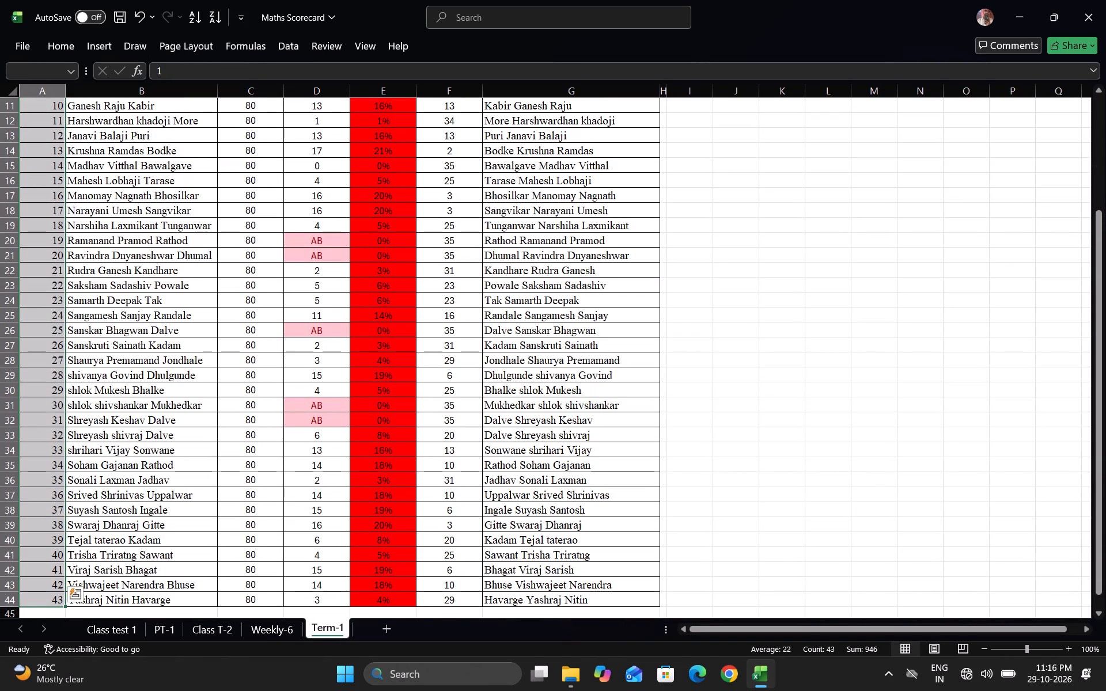
{"action": "left_click", "coordinate": [63, 45]}
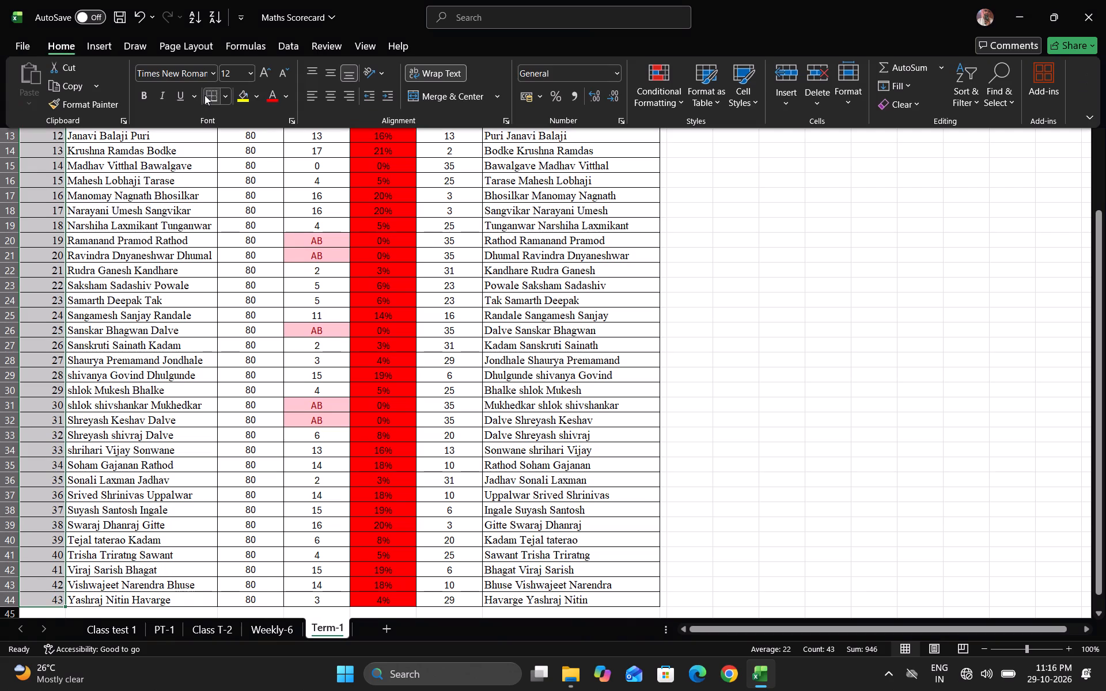
{"action": "left_click", "coordinate": [328, 97]}
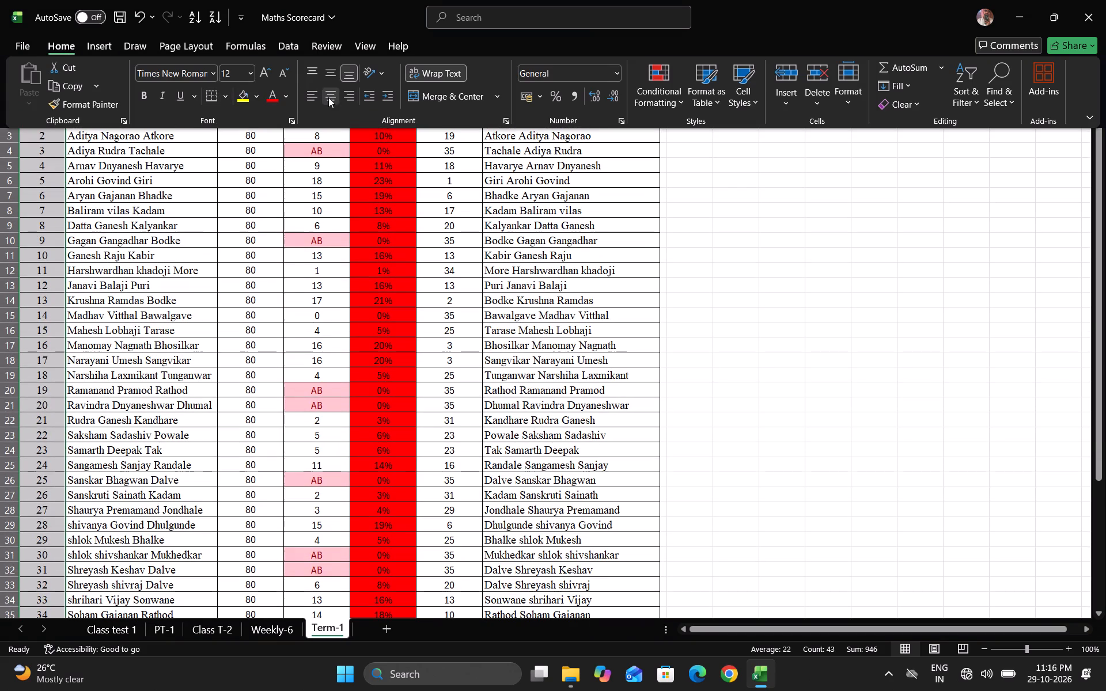
{"action": "left_click", "coordinate": [331, 74]}
{"action": "left_click", "coordinate": [340, 195]}
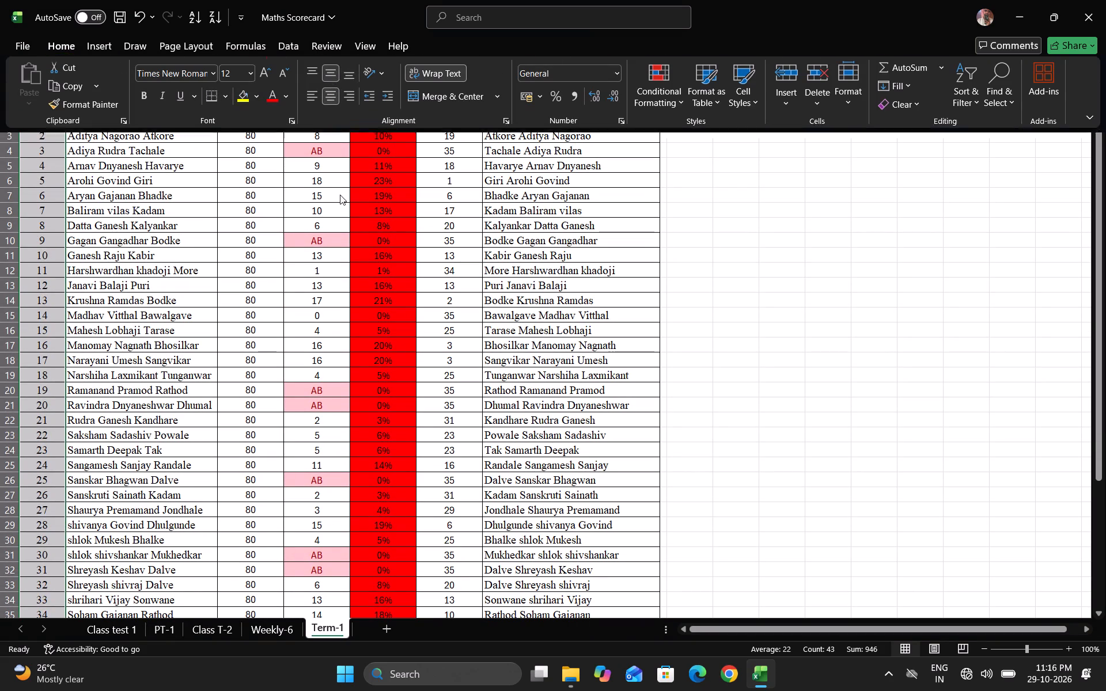
{"action": "scroll", "coordinate": [340, 195], "scroll_direction": "right", "scroll_amount": 1}
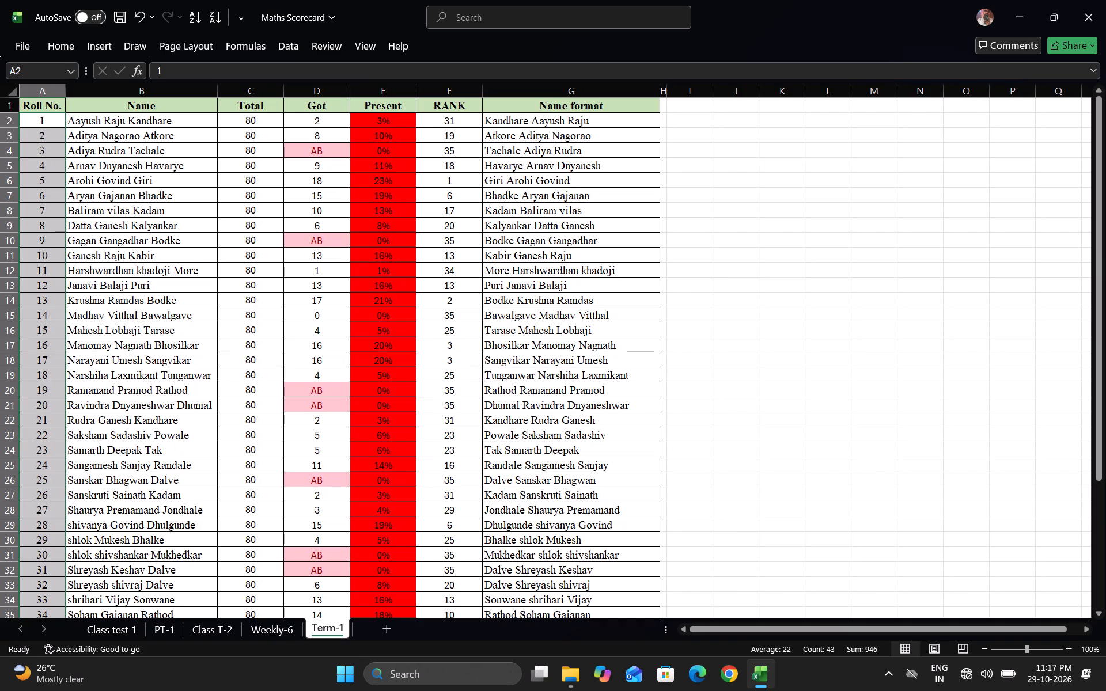
Fill the percentage formula =D2/C2 from E2 down the Present column to E44.
{"action": "left_click", "coordinate": [430, 257]}
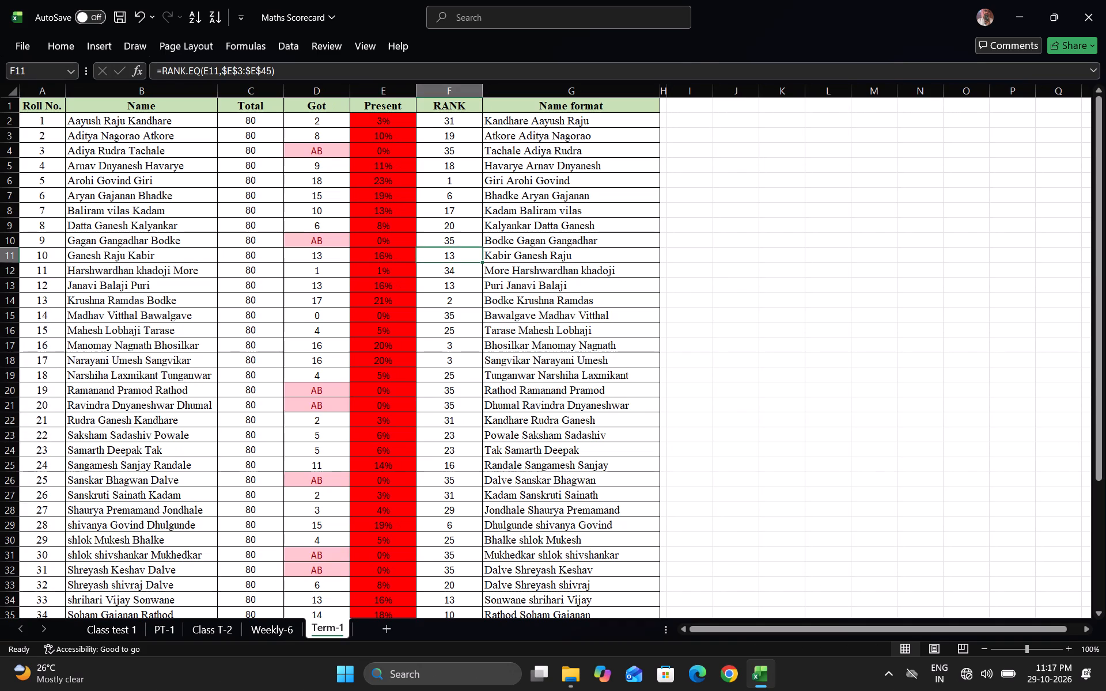
{"action": "left_click", "coordinate": [393, 125]}
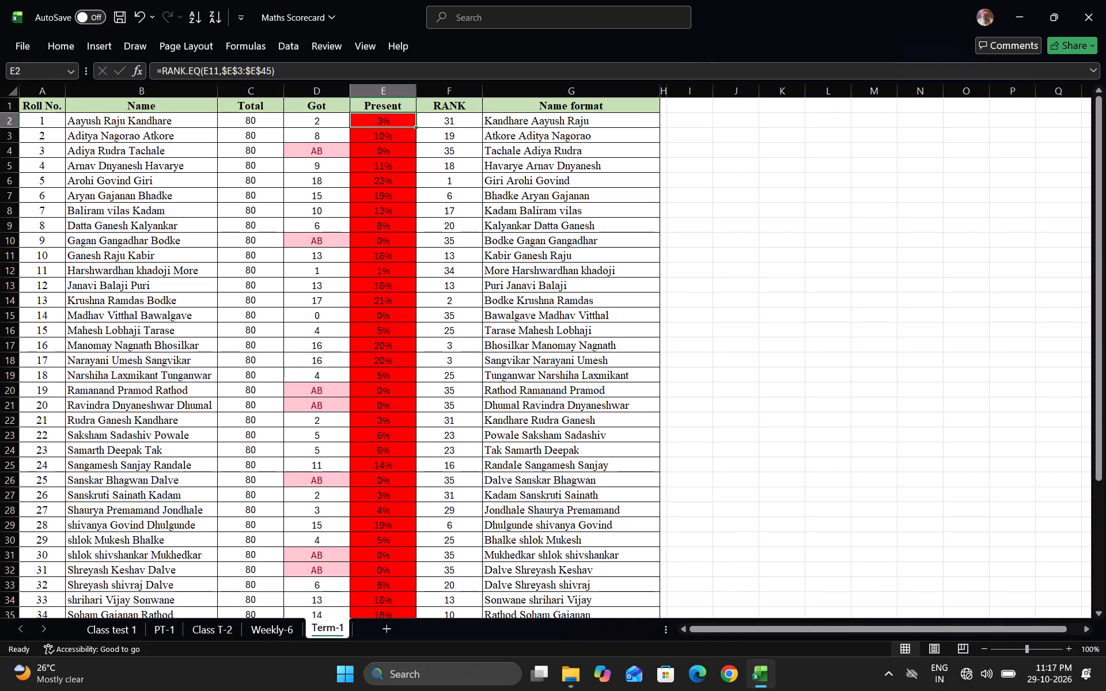
{"action": "double_click", "coordinate": [417, 126]}
{"action": "scroll", "coordinate": [400, 360], "scroll_direction": "down", "scroll_amount": 2}
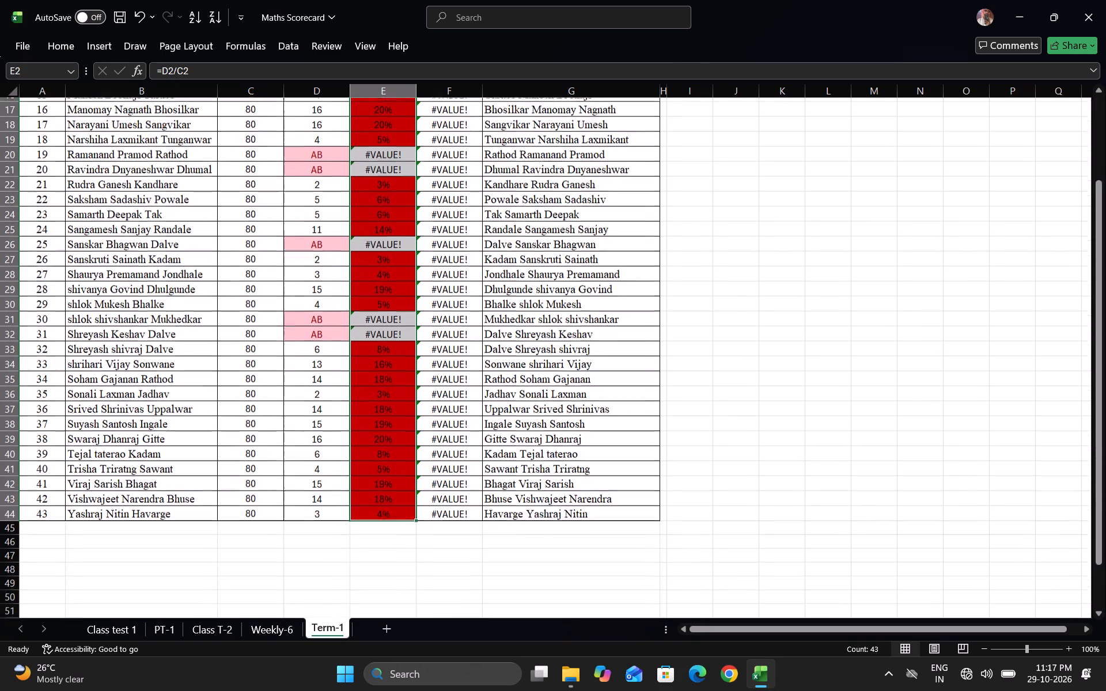
{"action": "scroll", "coordinate": [400, 360], "scroll_direction": "down", "scroll_amount": 1}
{"action": "scroll", "coordinate": [400, 360], "scroll_direction": "up", "scroll_amount": 2}
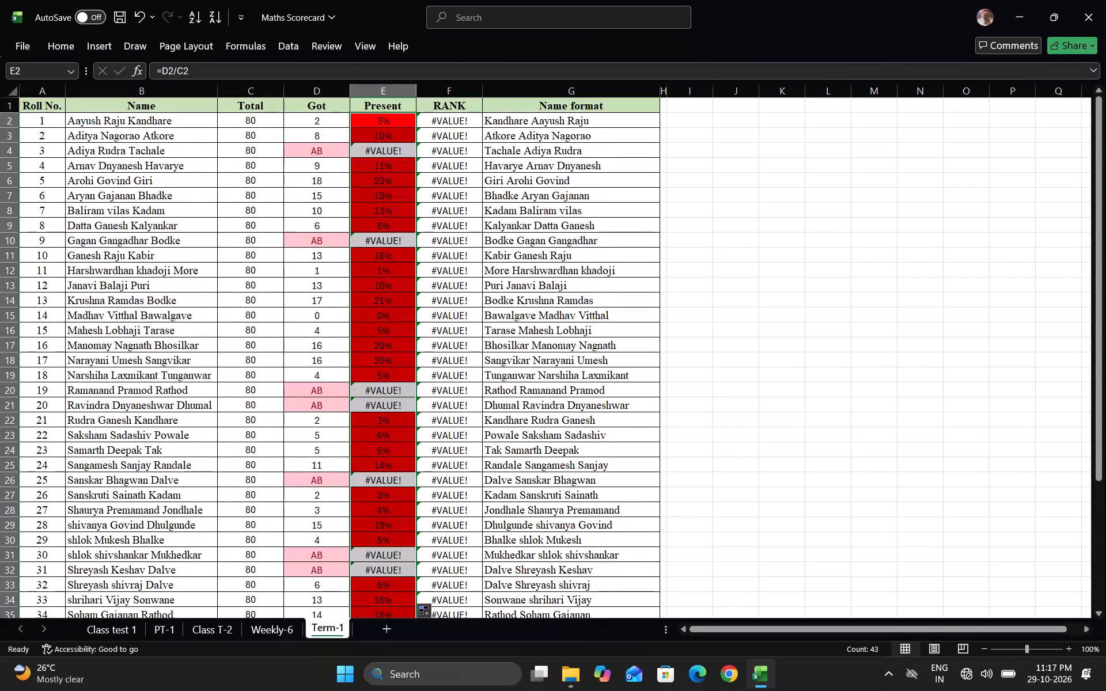
Replace the Present formula in E4, the row of roll number 3, with 0.
{"action": "left_click", "coordinate": [359, 158]}
{"action": "key", "text": "Up"}
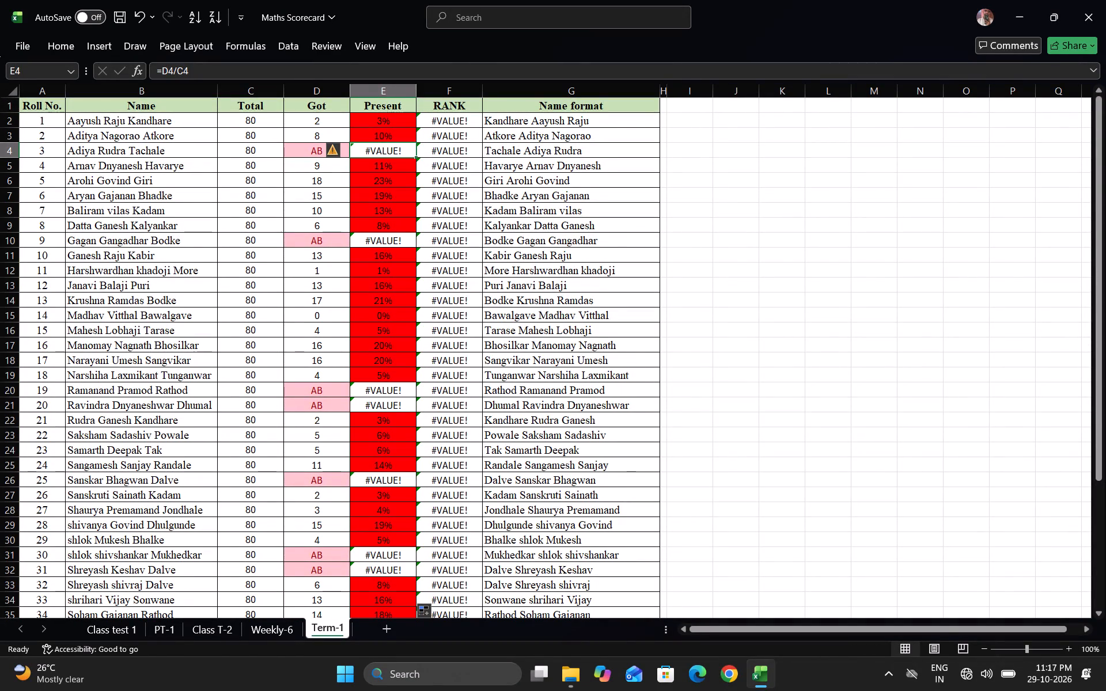
{"action": "key", "text": "0"}
{"action": "key", "text": "Down"}
Enter the Got scores 8, 22, 22, 32, 43 and 40 for roll numbers 1 to 6 in D2:D7.
{"action": "key", "text": "Up"}
{"action": "key", "text": "Up"}
{"action": "key", "text": "Up"}
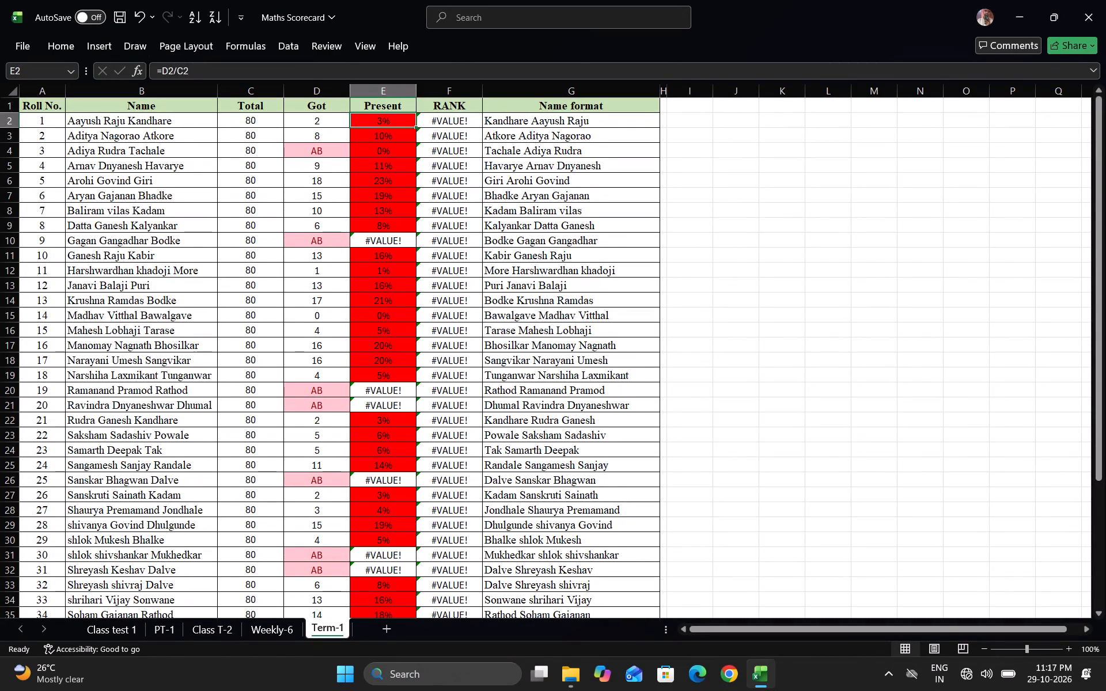
{"action": "key", "text": "Left"}
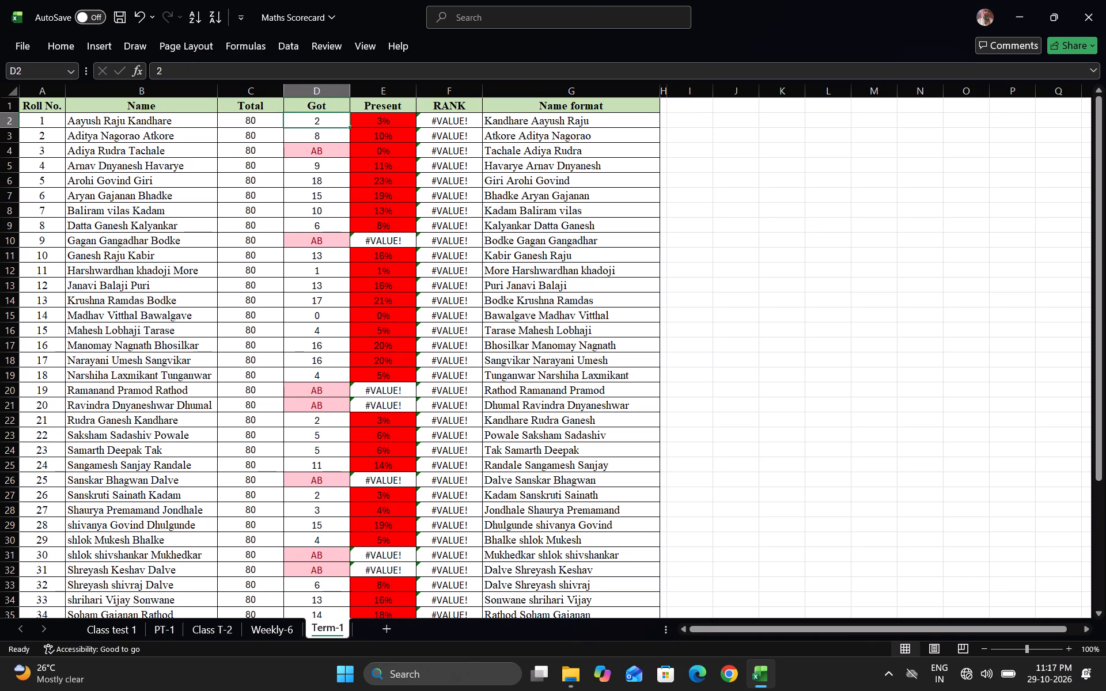
{"action": "key", "text": "8"}
{"action": "key", "text": "Down"}
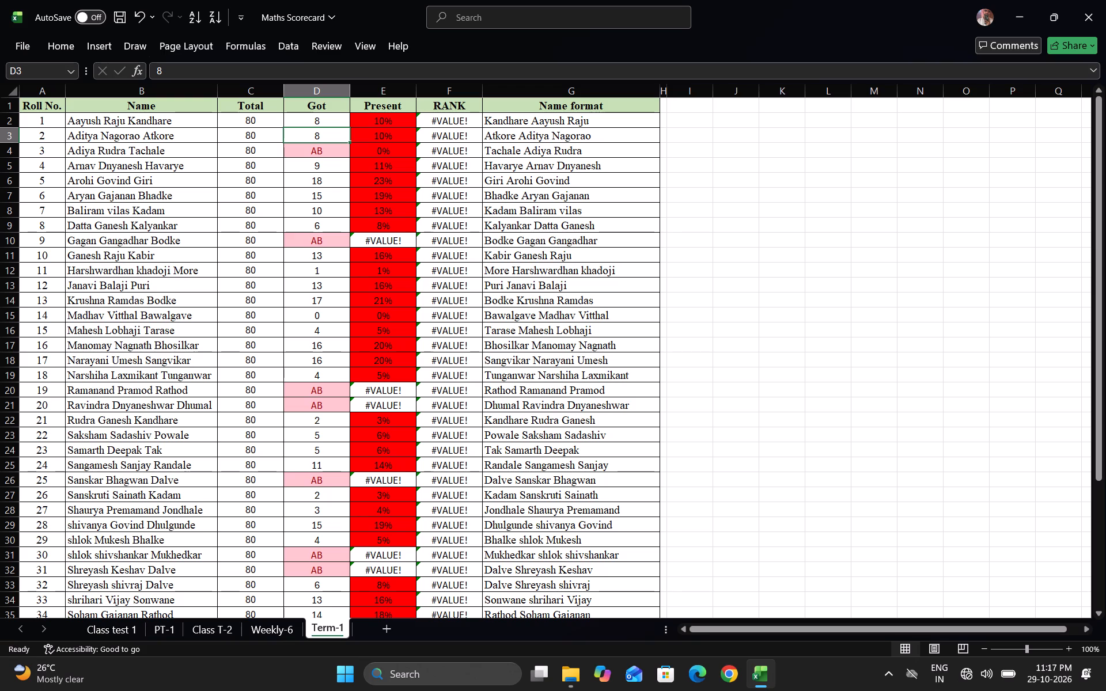
{"action": "type", "text": "22"}
{"action": "key", "text": "Down"}
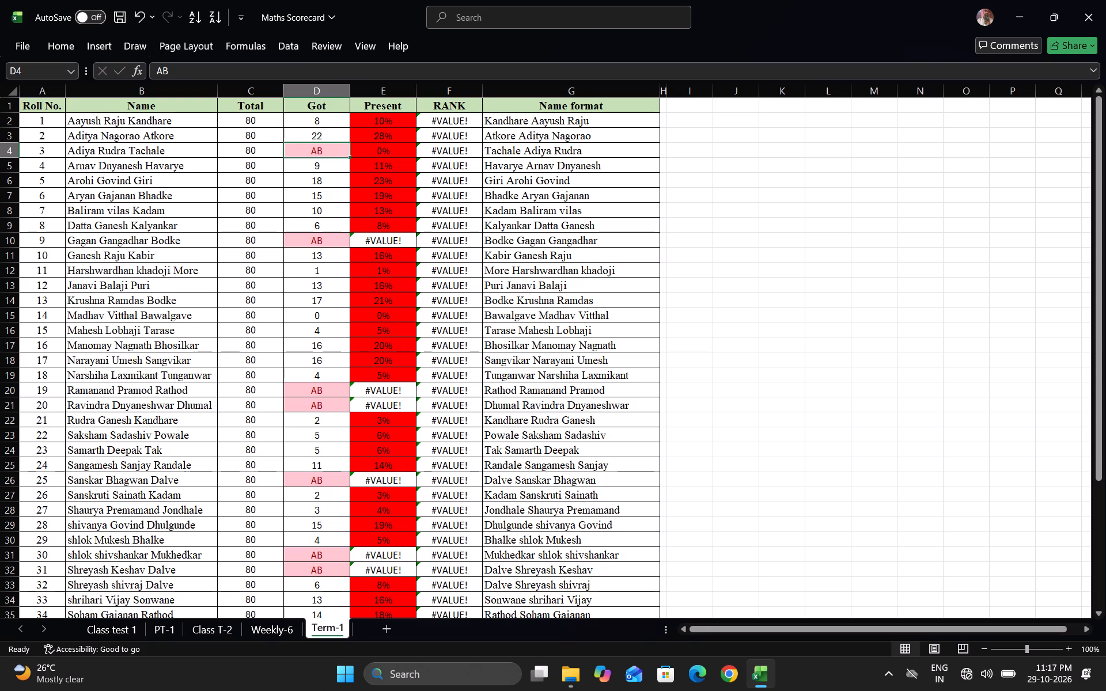
{"action": "type", "text": "22"}
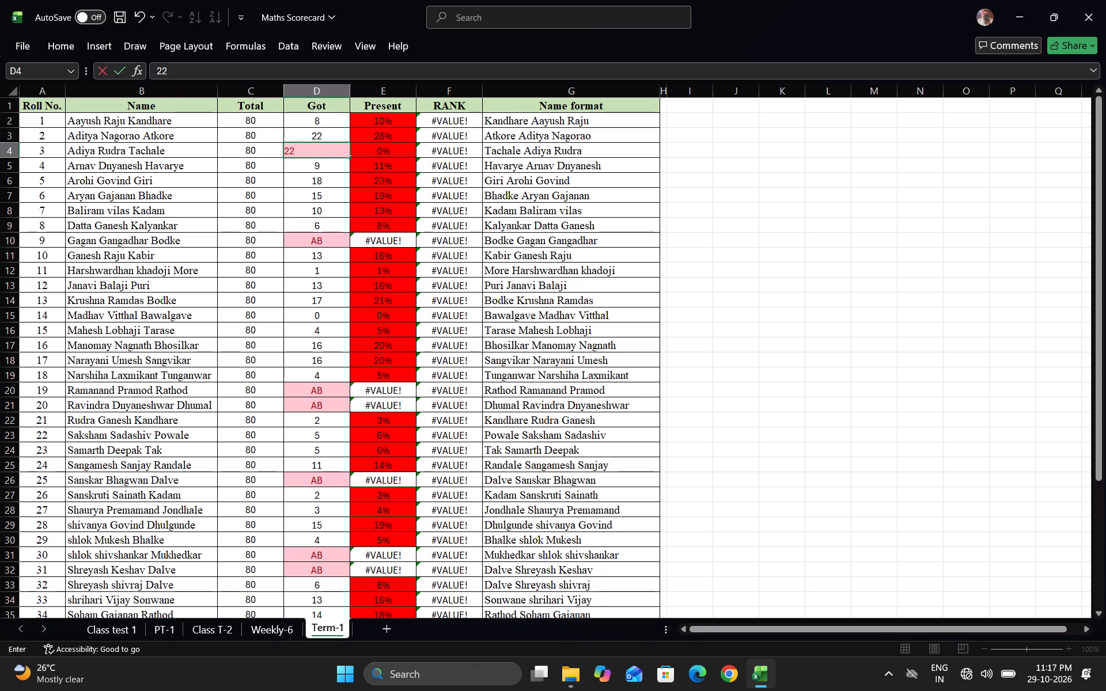
{"action": "key", "text": "Down"}
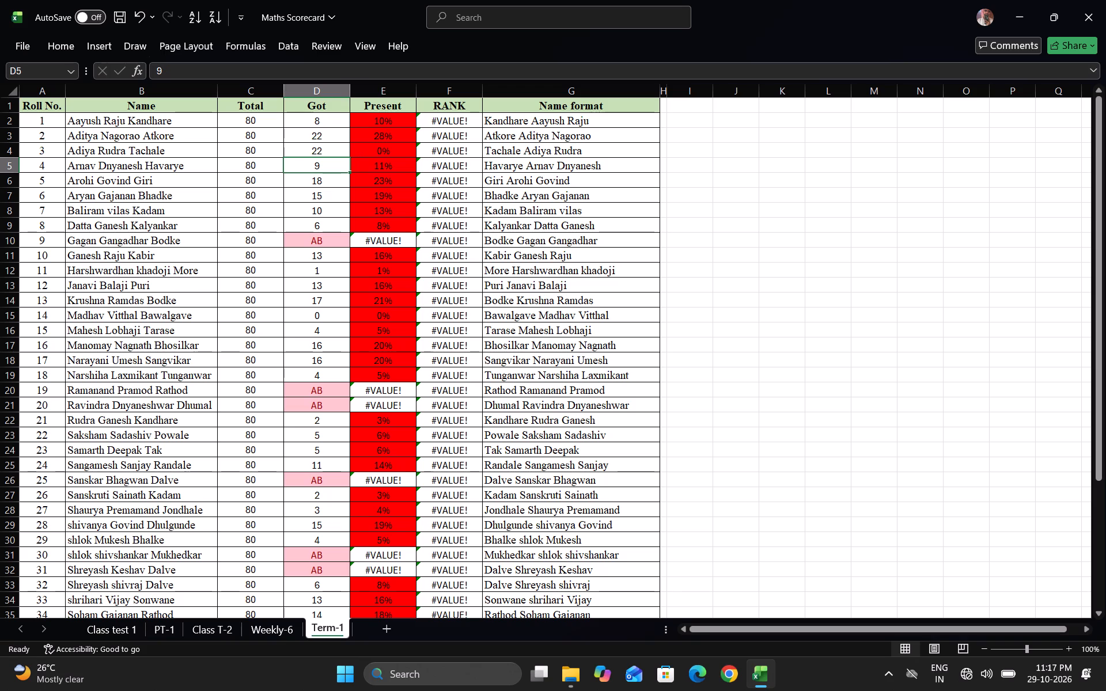
{"action": "type", "text": "32"}
{"action": "key", "text": "Down"}
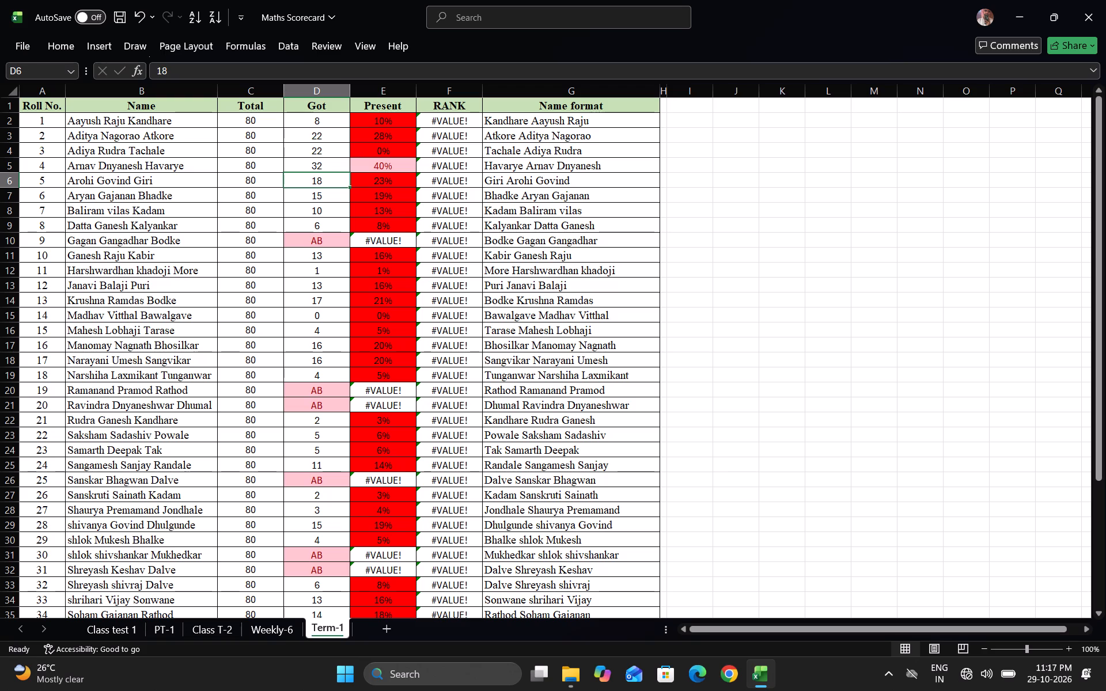
{"action": "type", "text": "43"}
{"action": "key", "text": "Down"}
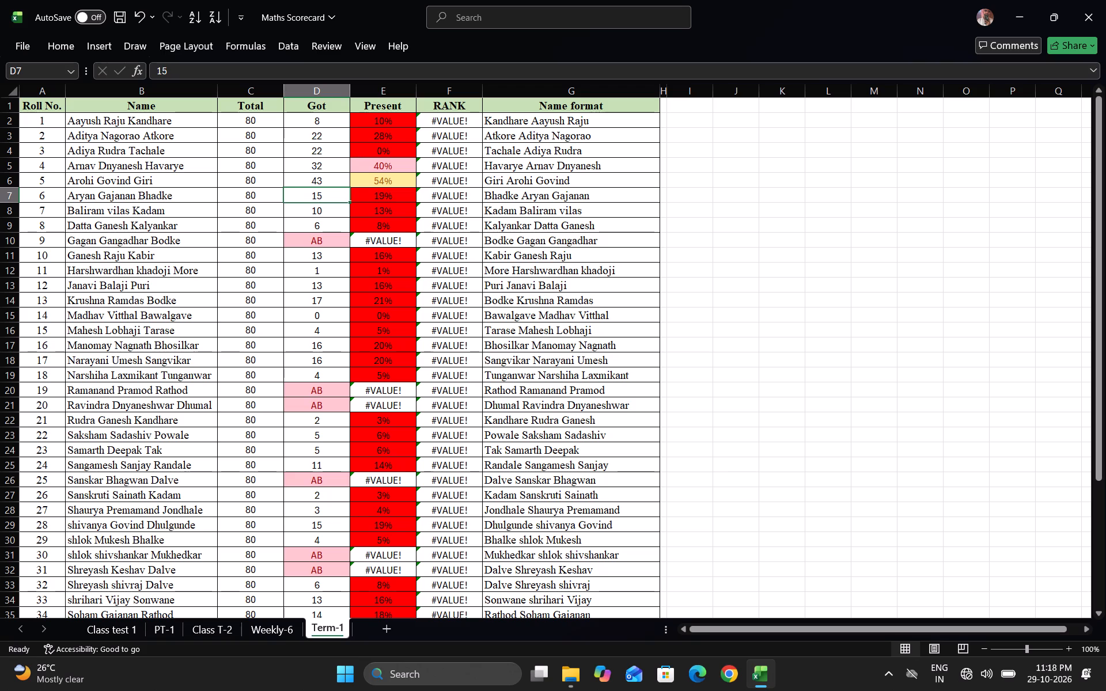
{"action": "type", "text": "40"}
{"action": "key", "text": "Down"}
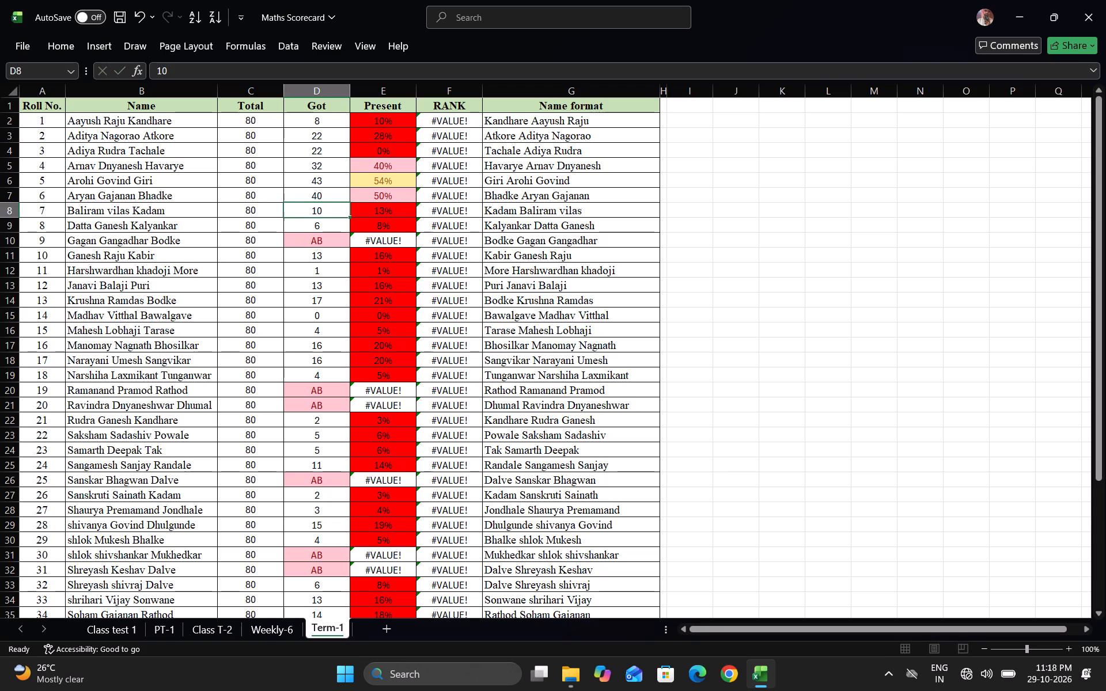
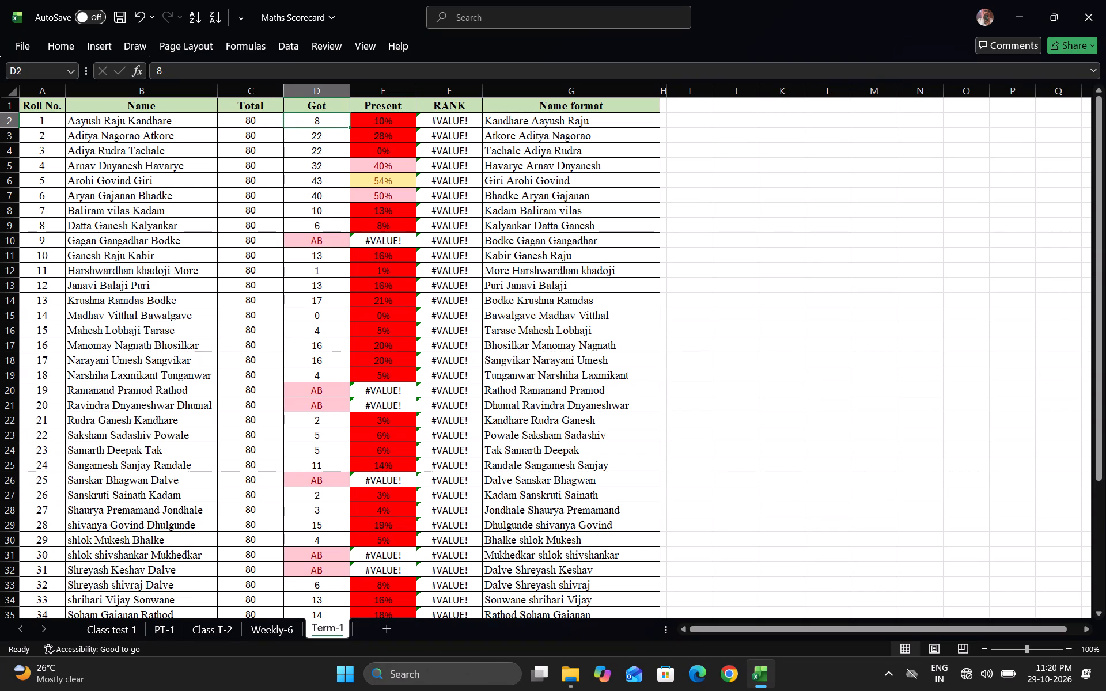
Enter the Got score 22 for roll number 7 in D8.
{"action": "left_click", "coordinate": [305, 214]}
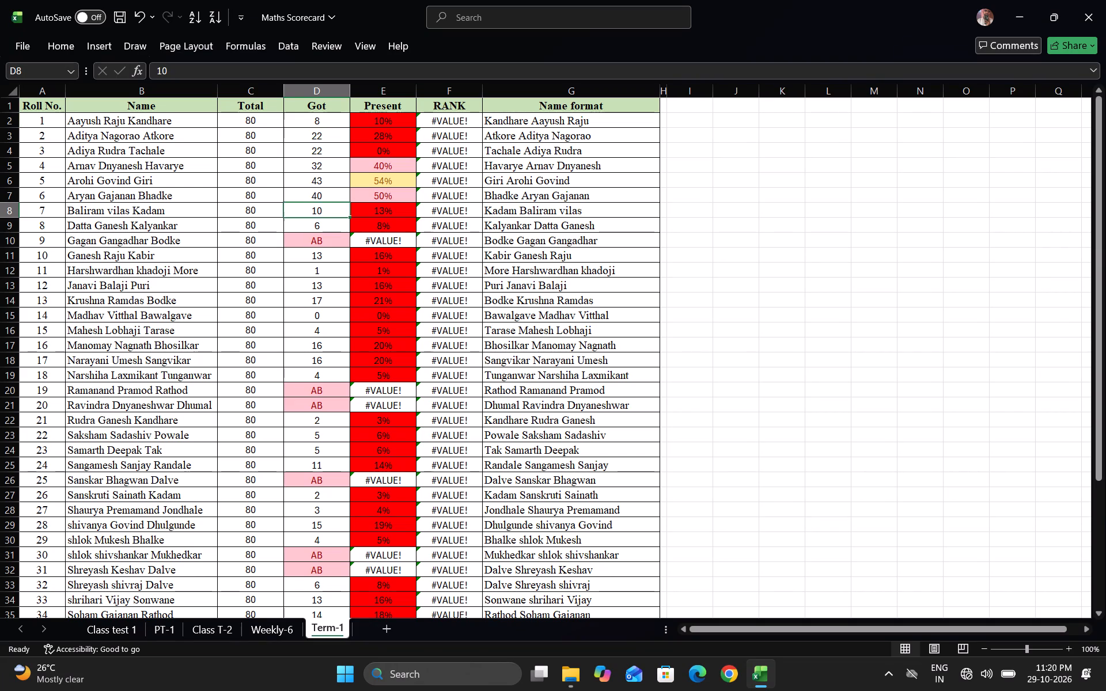
{"action": "type", "text": "22"}
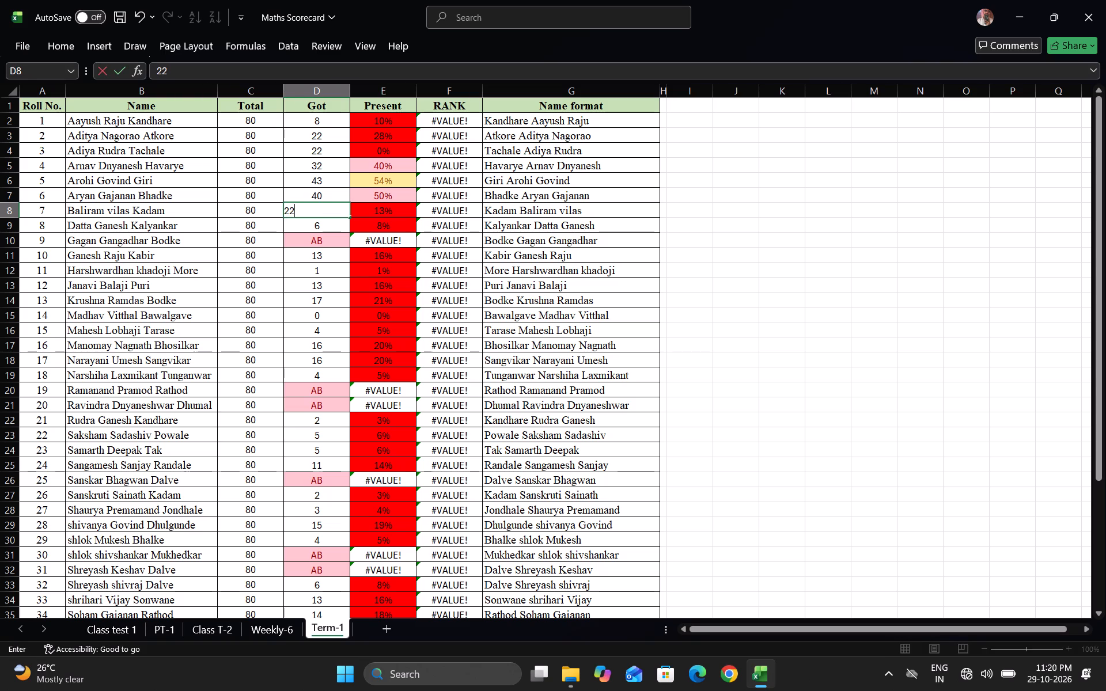
{"action": "key", "text": "Up"}
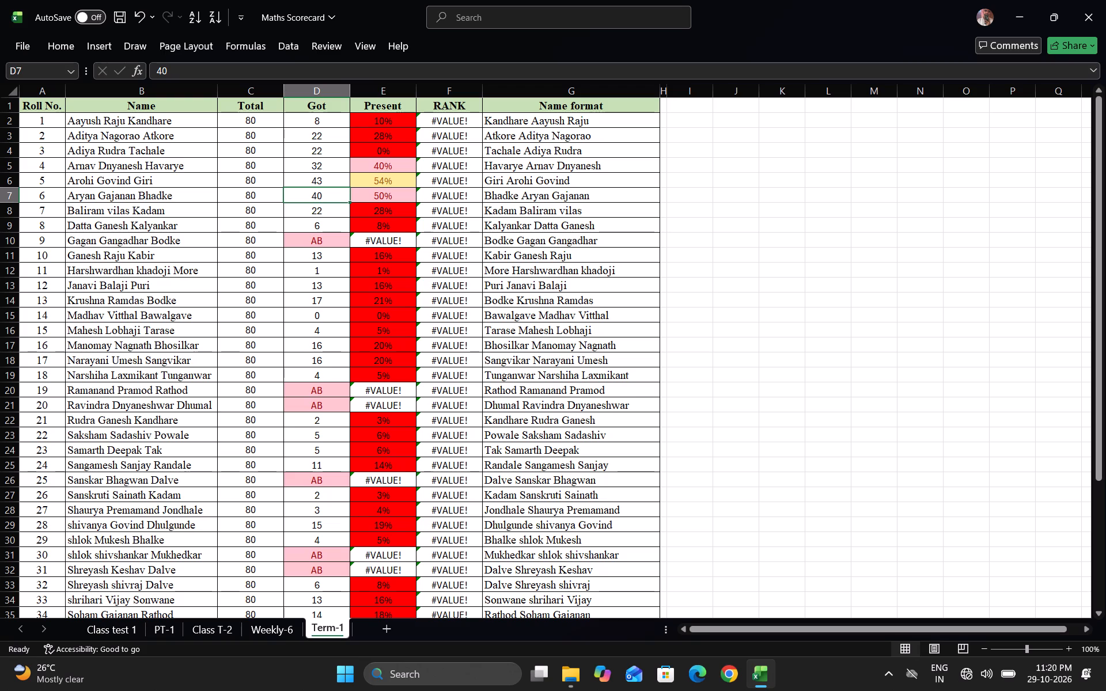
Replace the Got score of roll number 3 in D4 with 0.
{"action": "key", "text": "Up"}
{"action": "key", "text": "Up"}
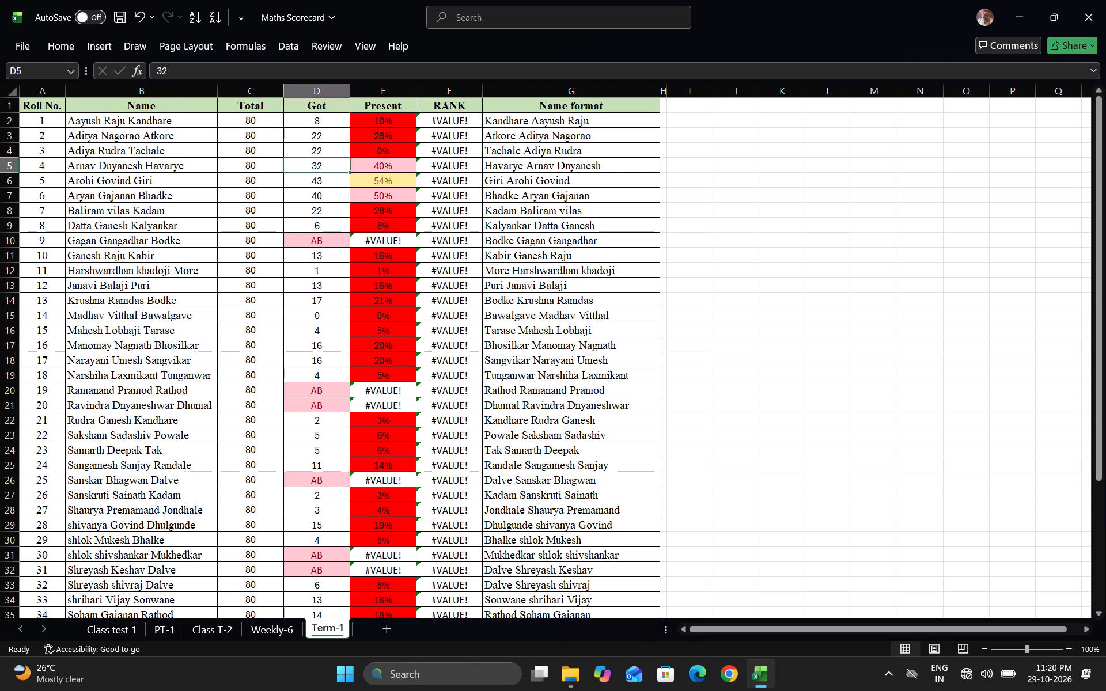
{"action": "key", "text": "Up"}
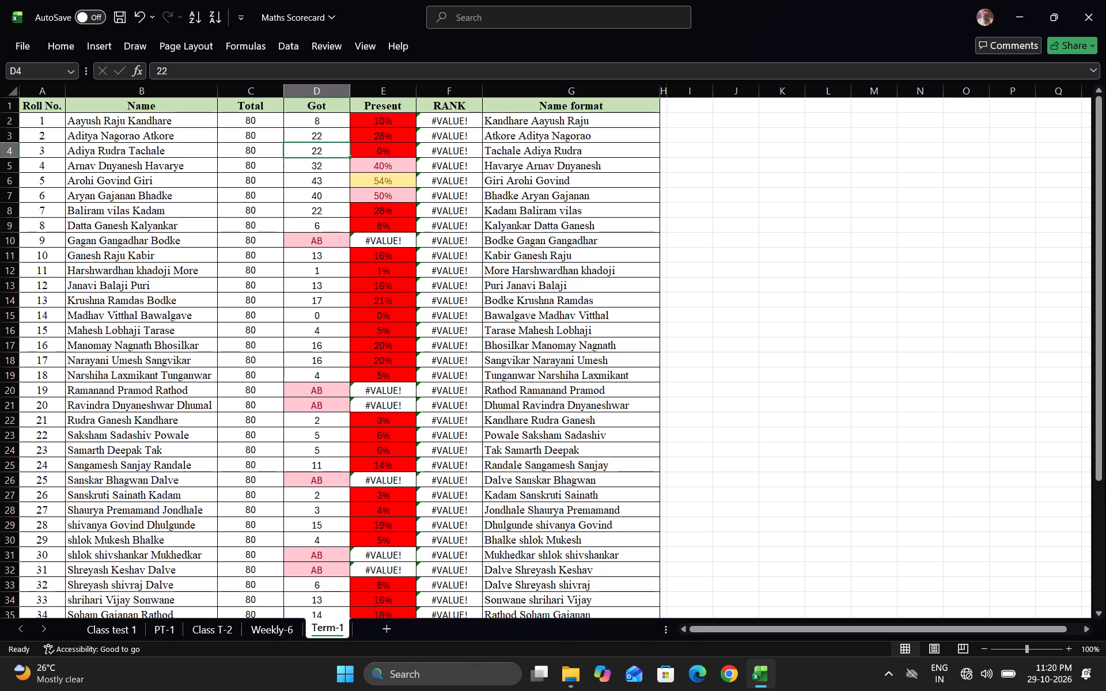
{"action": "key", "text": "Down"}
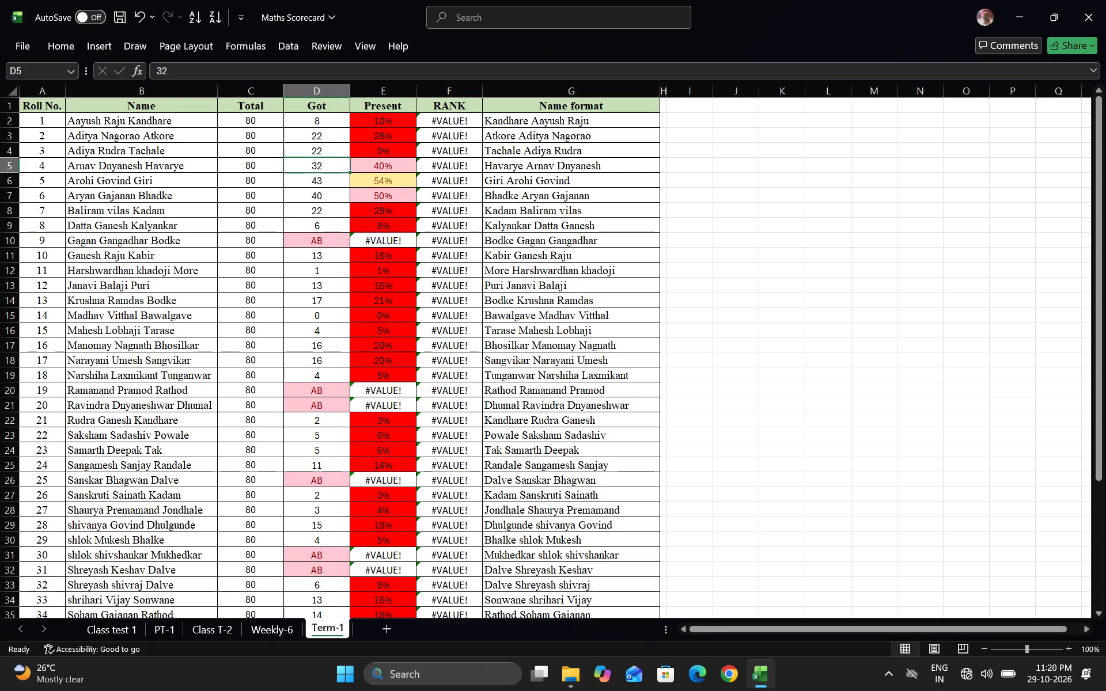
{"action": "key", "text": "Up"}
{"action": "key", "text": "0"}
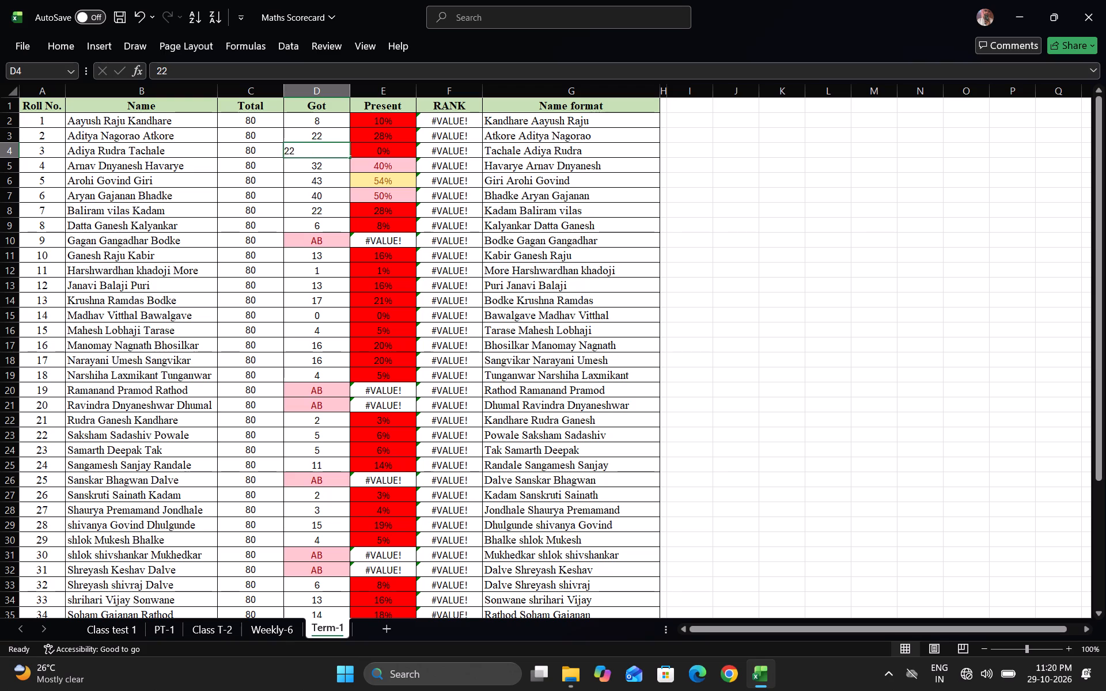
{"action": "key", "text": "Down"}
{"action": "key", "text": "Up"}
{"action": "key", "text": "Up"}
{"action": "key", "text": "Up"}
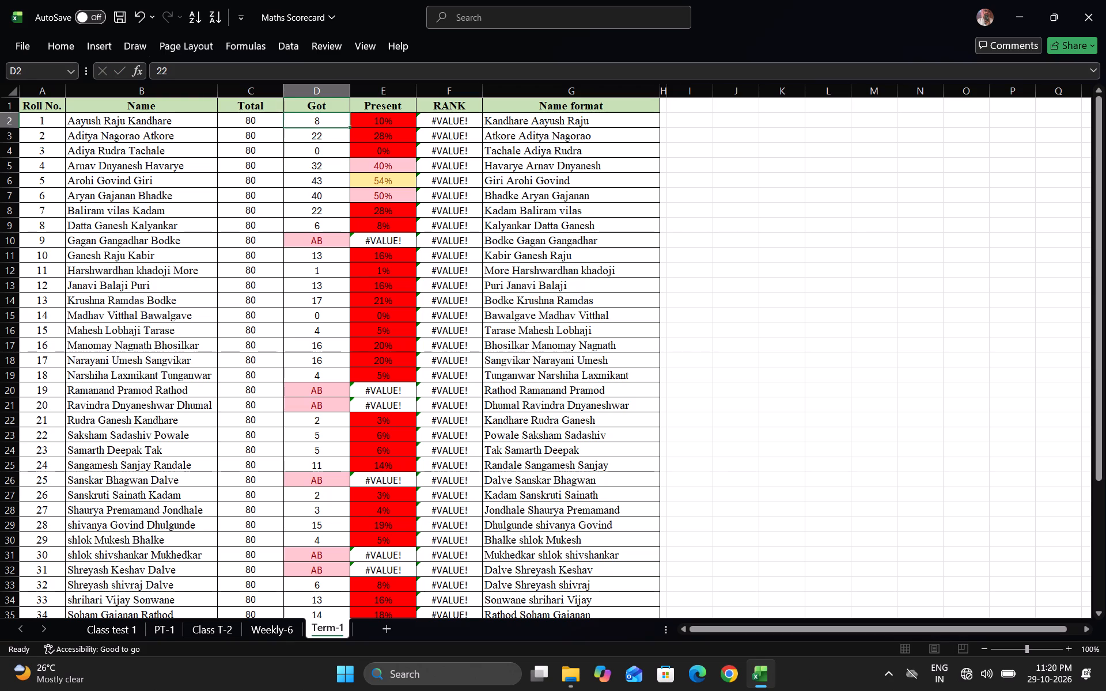
Mark roll number 3 as absent by entering AB in the Got cell D4.
{"action": "key", "text": "Down"}
{"action": "key", "text": "Down"}
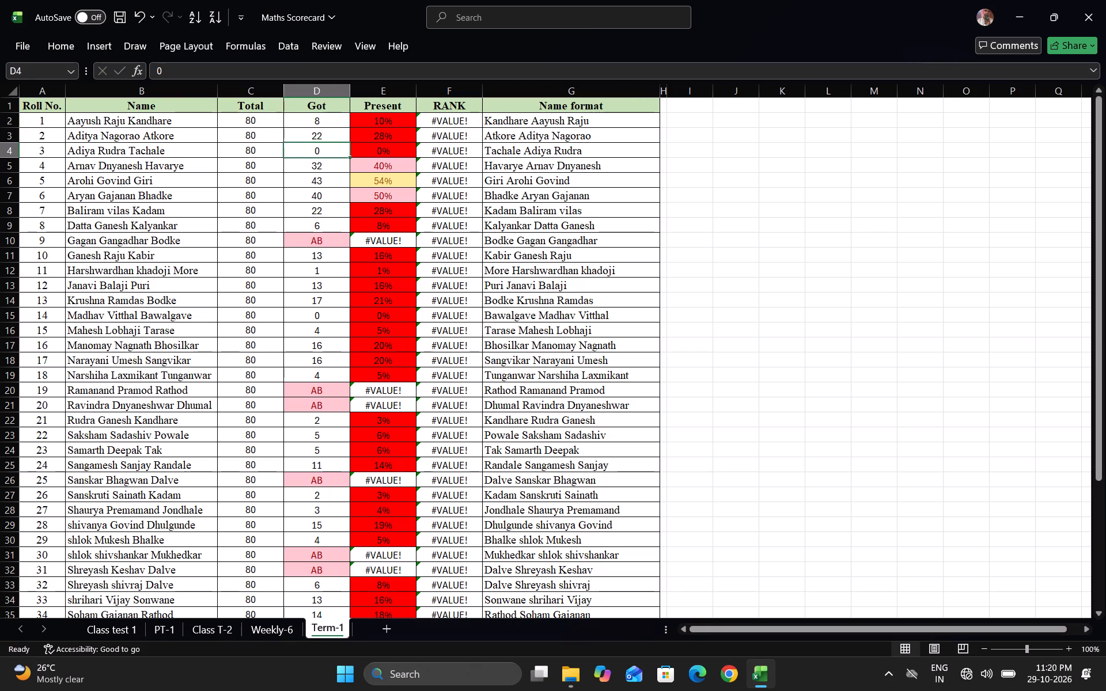
{"action": "type", "text": "AB"}
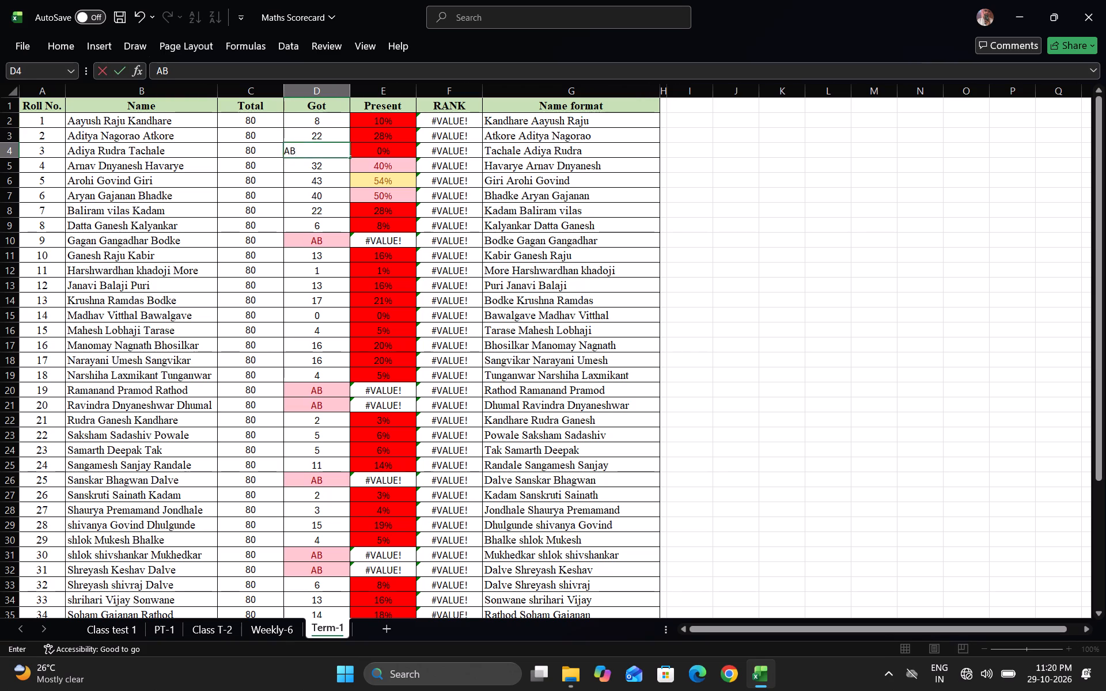
{"action": "key", "text": "Down"}
{"action": "key", "text": "Up"}
{"action": "key", "text": "Down"}
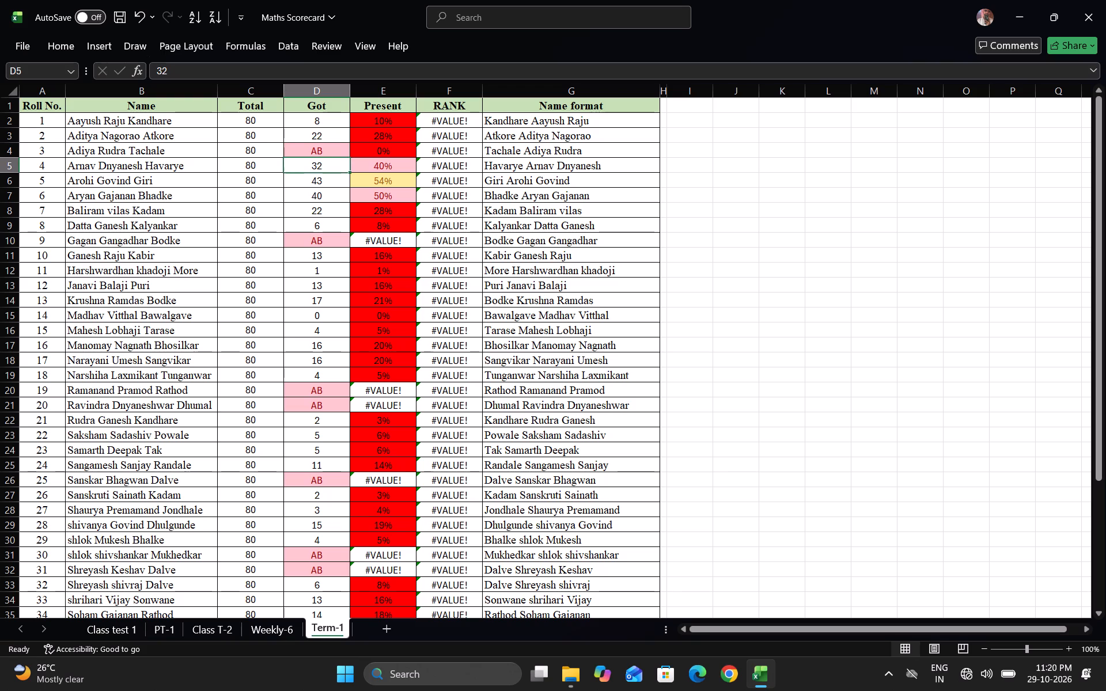
Enter the Got scores 5, 26, 31, 8 and 40 for roll numbers 8 to 12 in D9:D13.
{"action": "key", "text": "Down"}
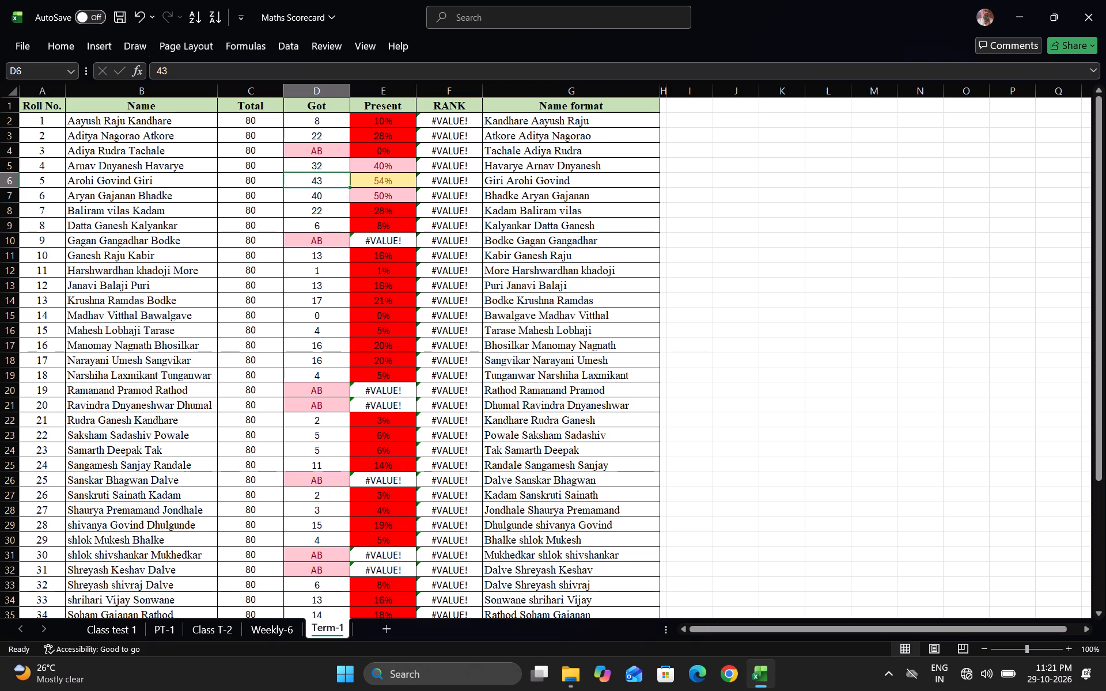
{"action": "key", "text": "Down"}
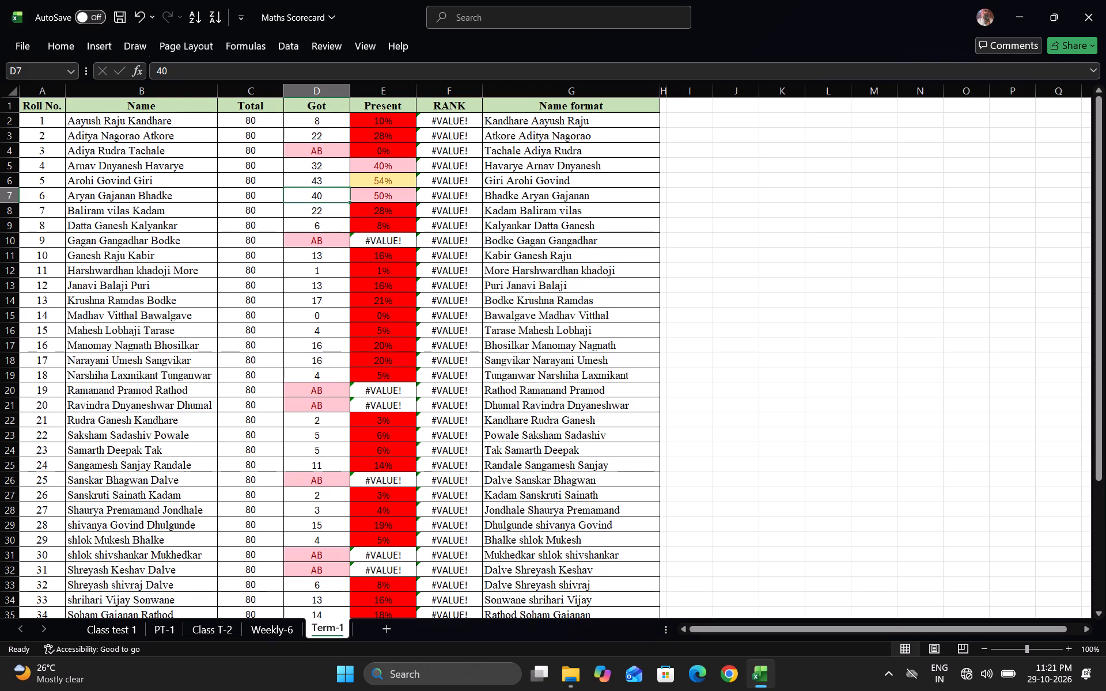
{"action": "key", "text": "Down"}
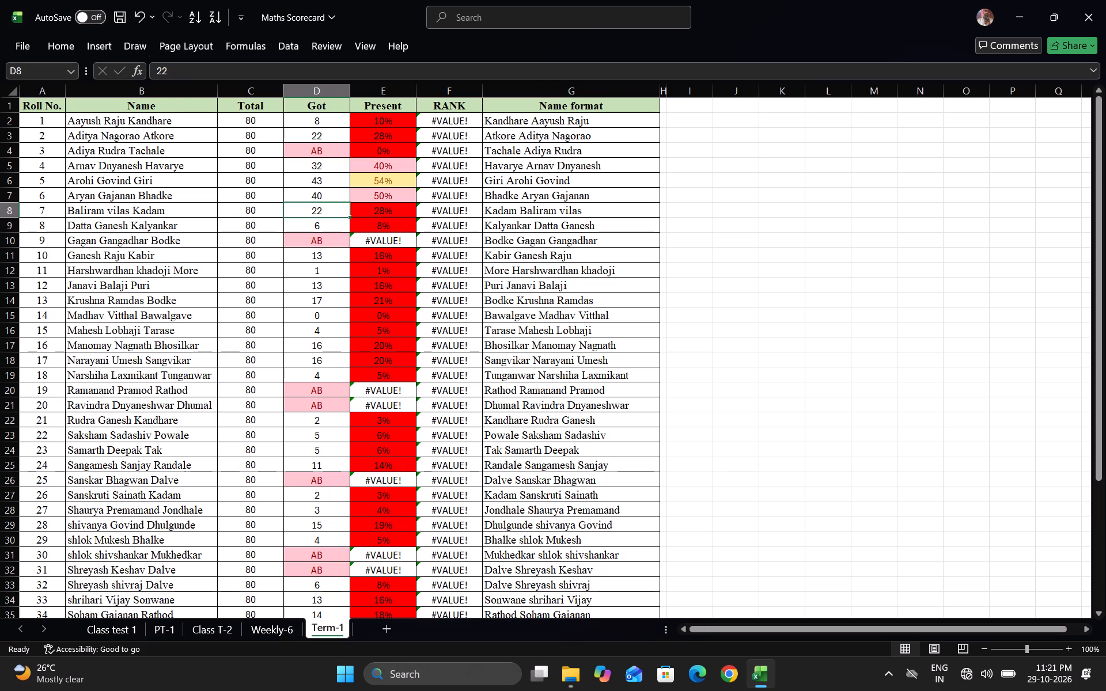
{"action": "key", "text": "Down"}
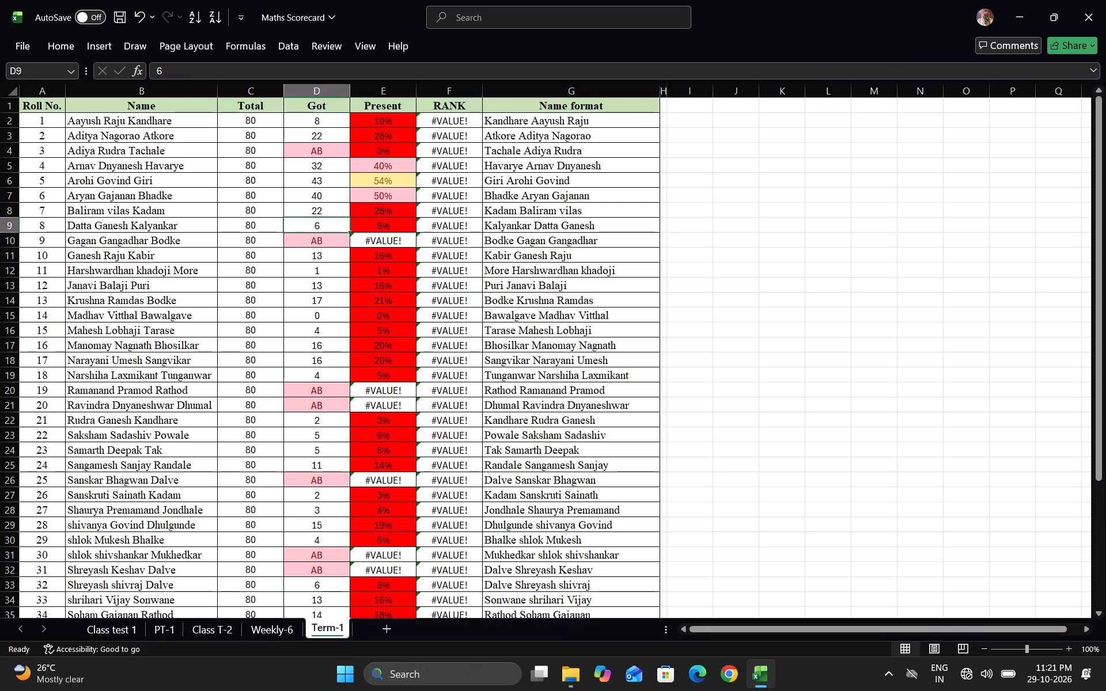
{"action": "key", "text": "5"}
{"action": "key", "text": "Down"}
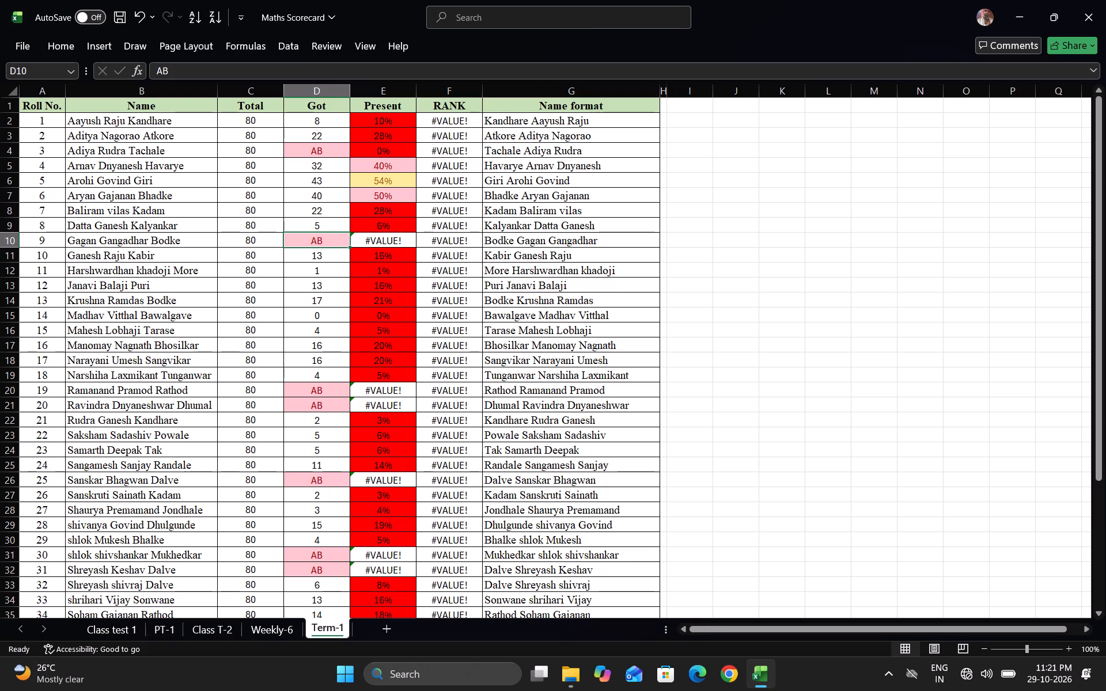
{"action": "type", "text": "26"}
{"action": "key", "text": "Down"}
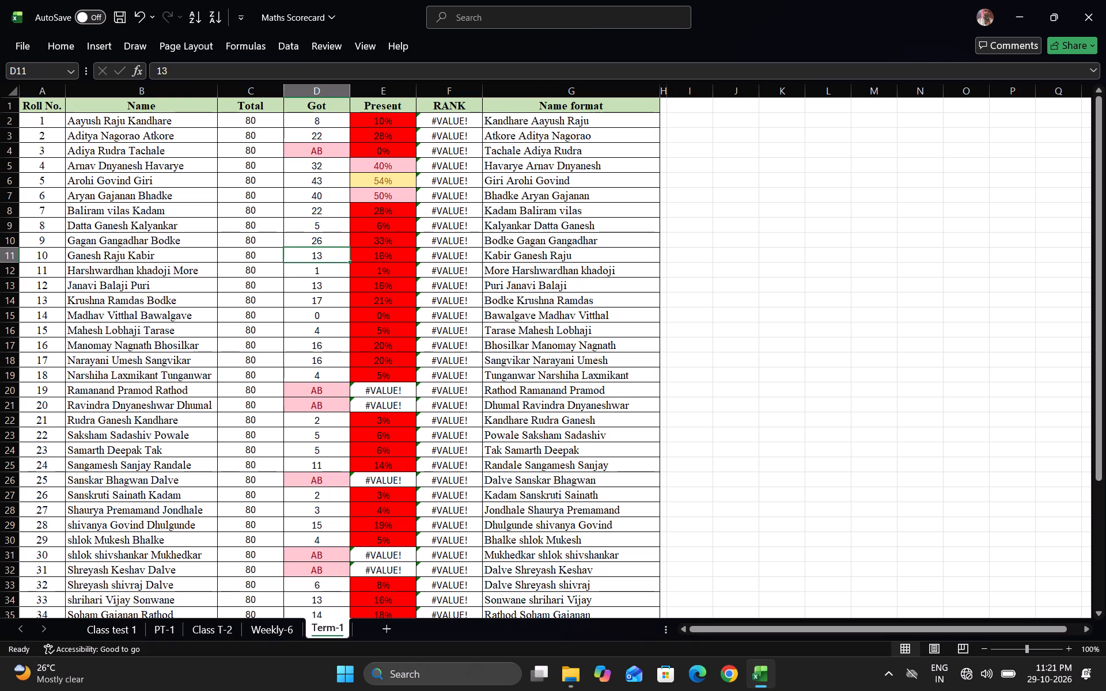
{"action": "type", "text": "31"}
{"action": "key", "text": "Down"}
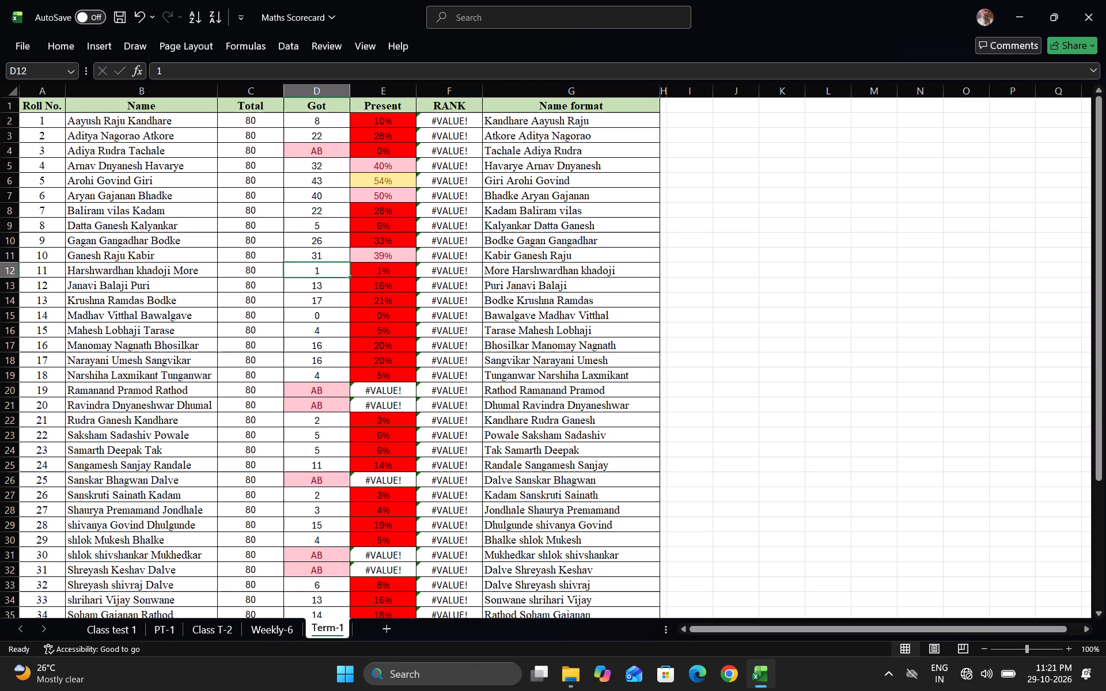
{"action": "key", "text": "8"}
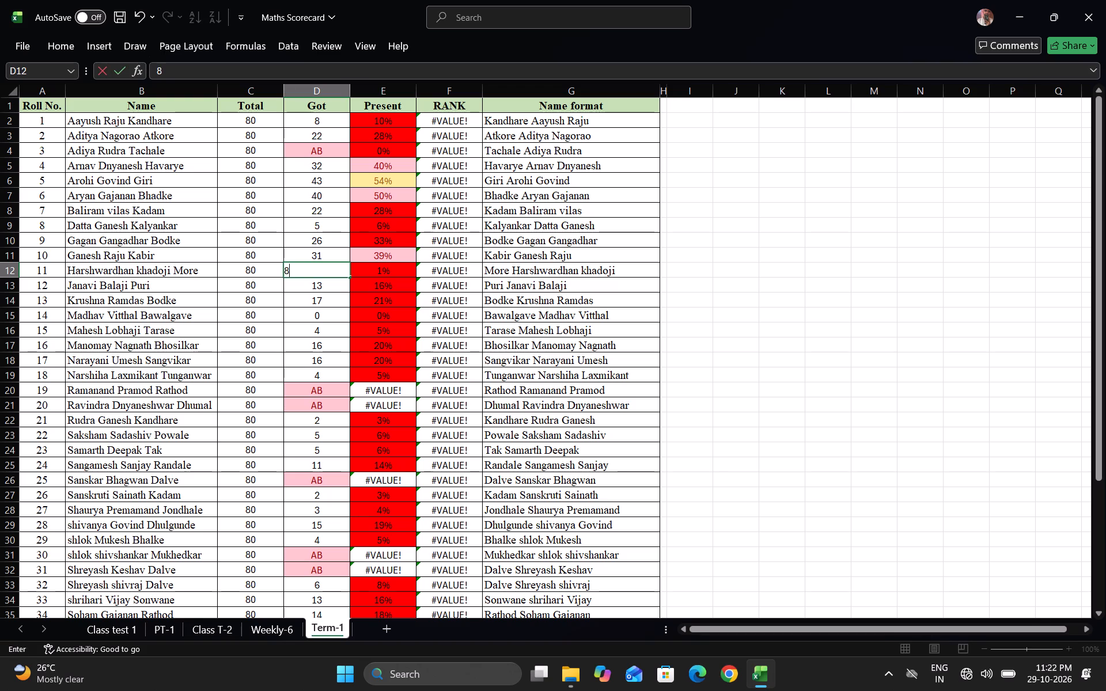
{"action": "key", "text": "Down"}
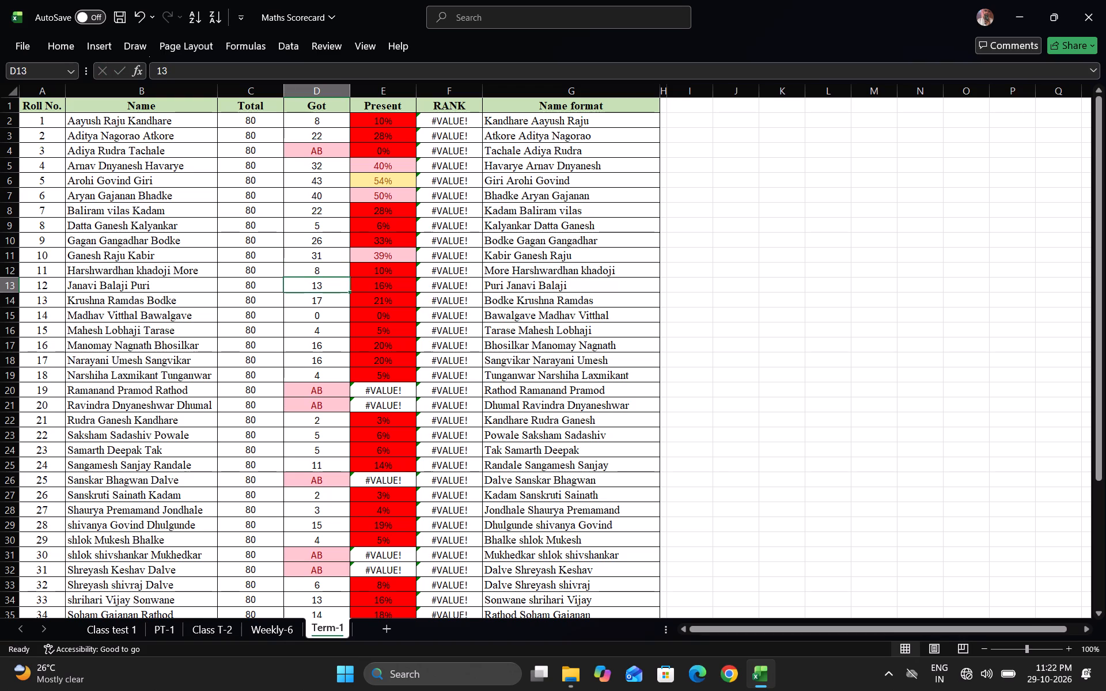
{"action": "key", "text": "4"}
{"action": "key", "text": "0"}
{"action": "key", "text": "Down"}
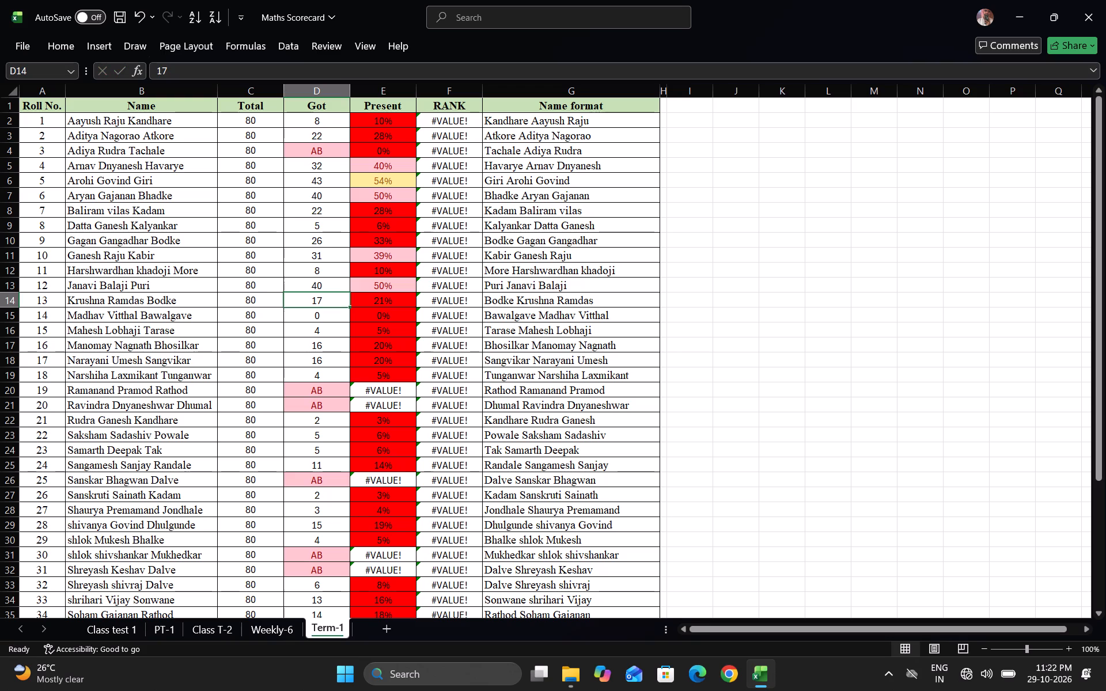
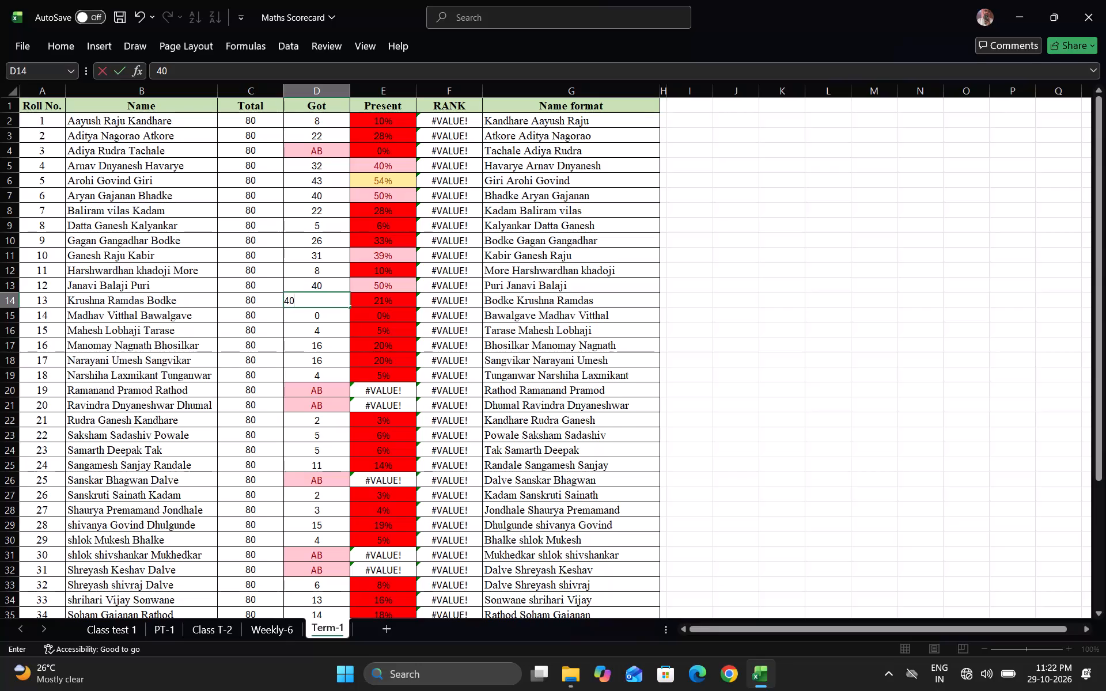
Enter the Got scores 40, 11, 8, 55 and 60 for roll numbers 13 to 17 in D14:D18.
{"action": "key", "text": "Down"}
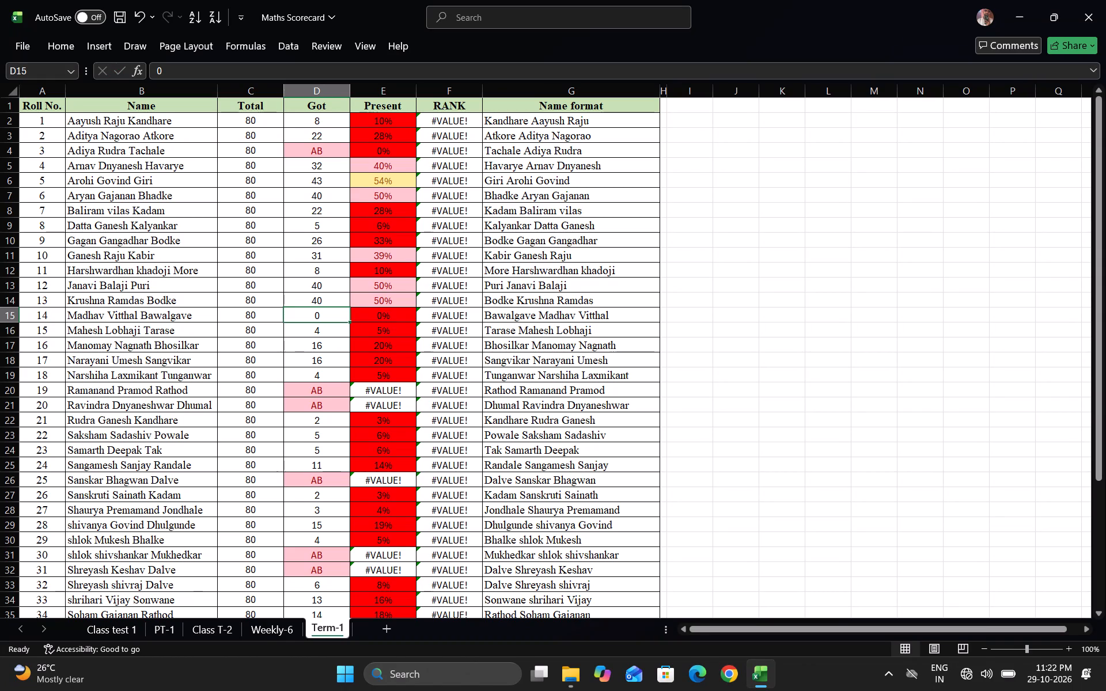
{"action": "type", "text": "11"}
{"action": "key", "text": "Down"}
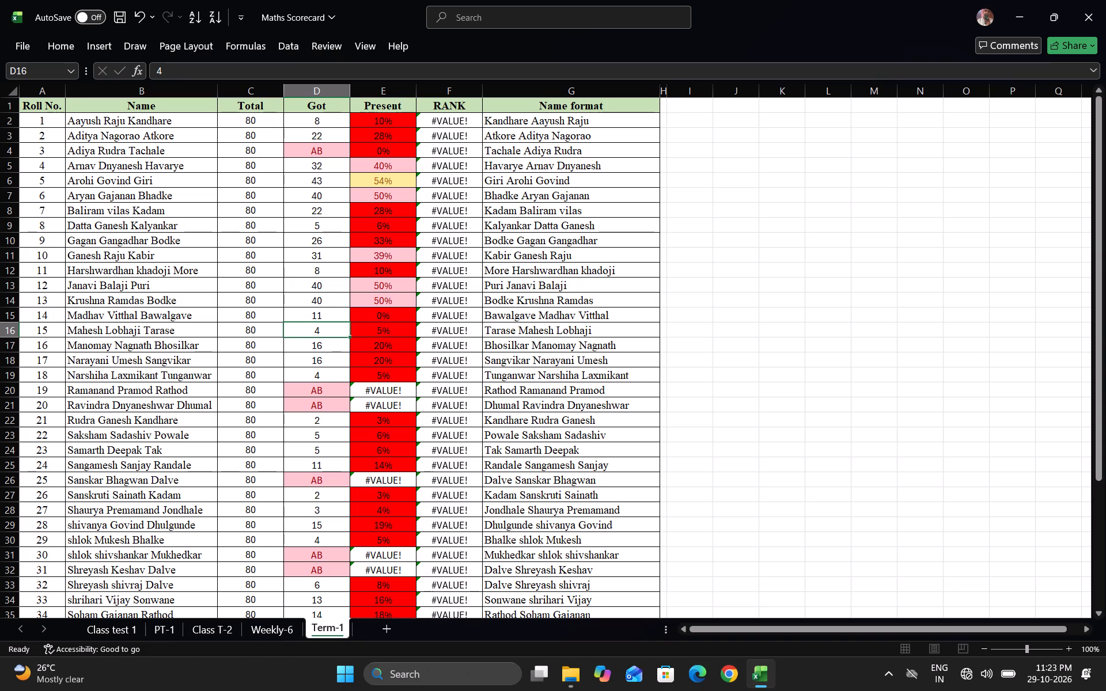
{"action": "key", "text": "8"}
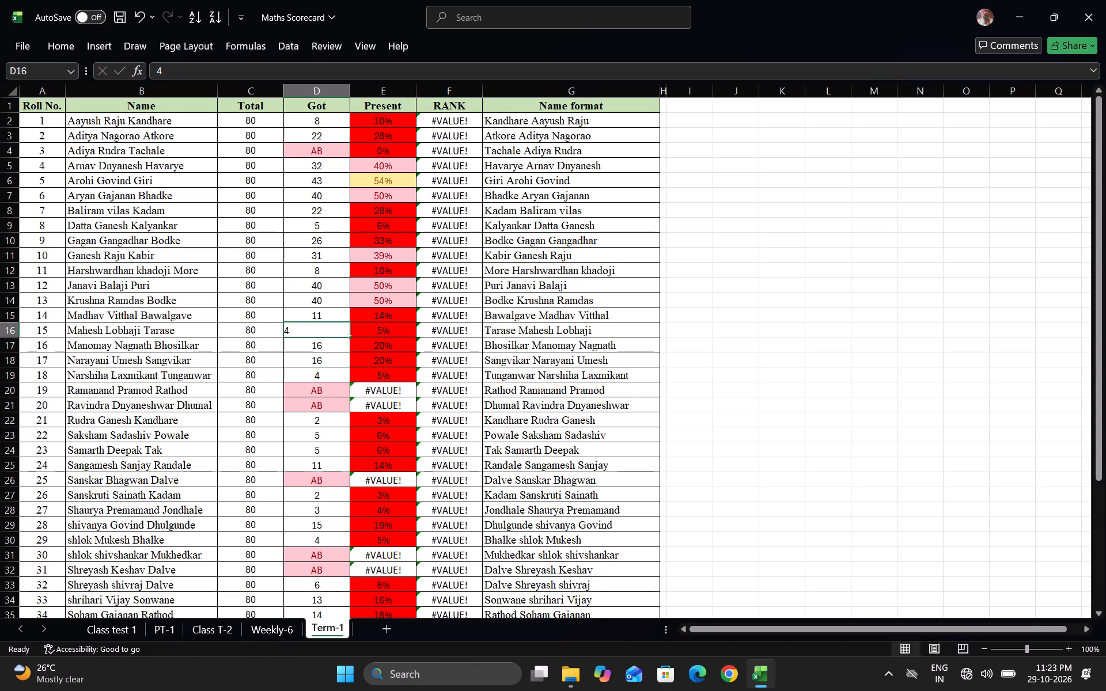
{"action": "key", "text": "Down"}
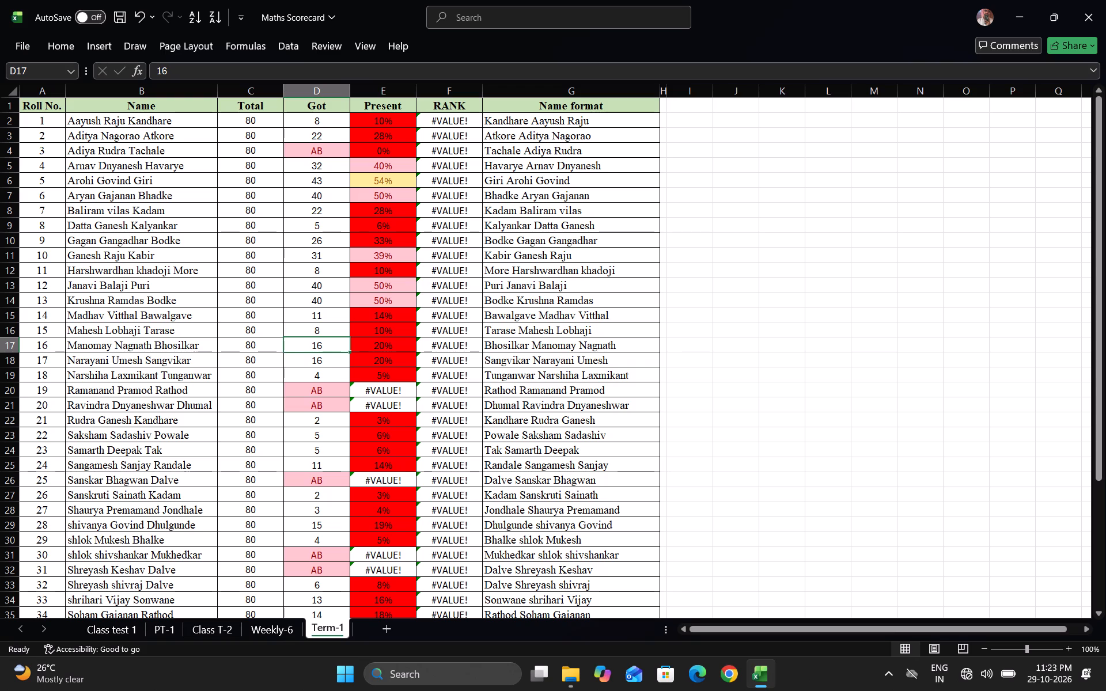
{"action": "type", "text": "55"}
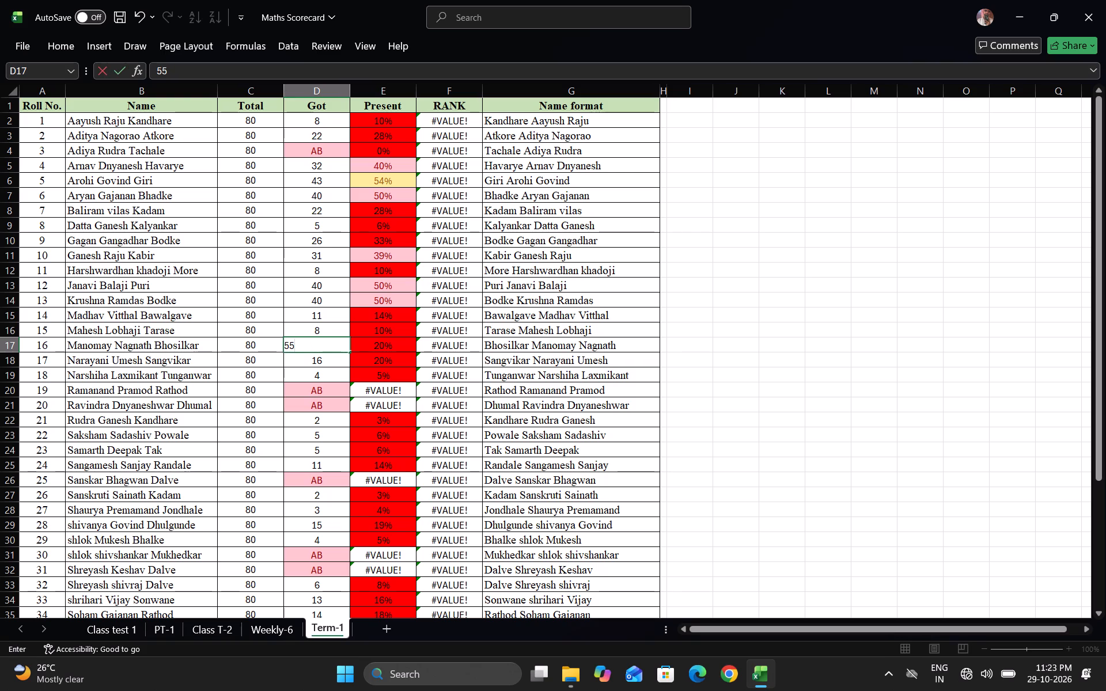
{"action": "key", "text": "Down"}
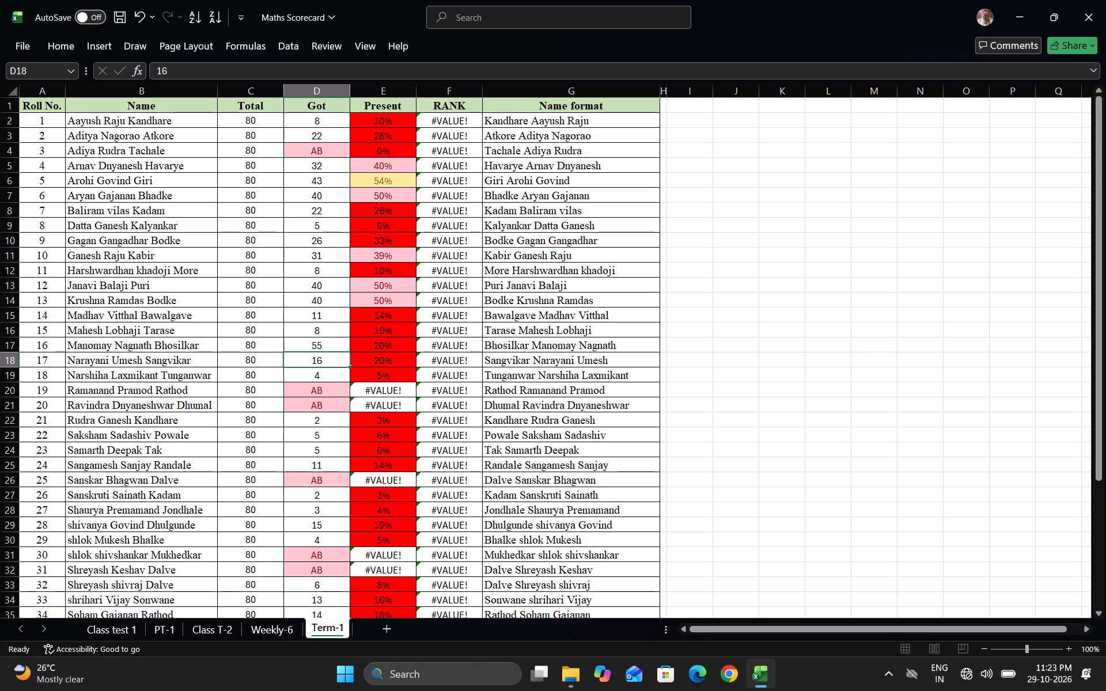
{"action": "type", "text": "60"}
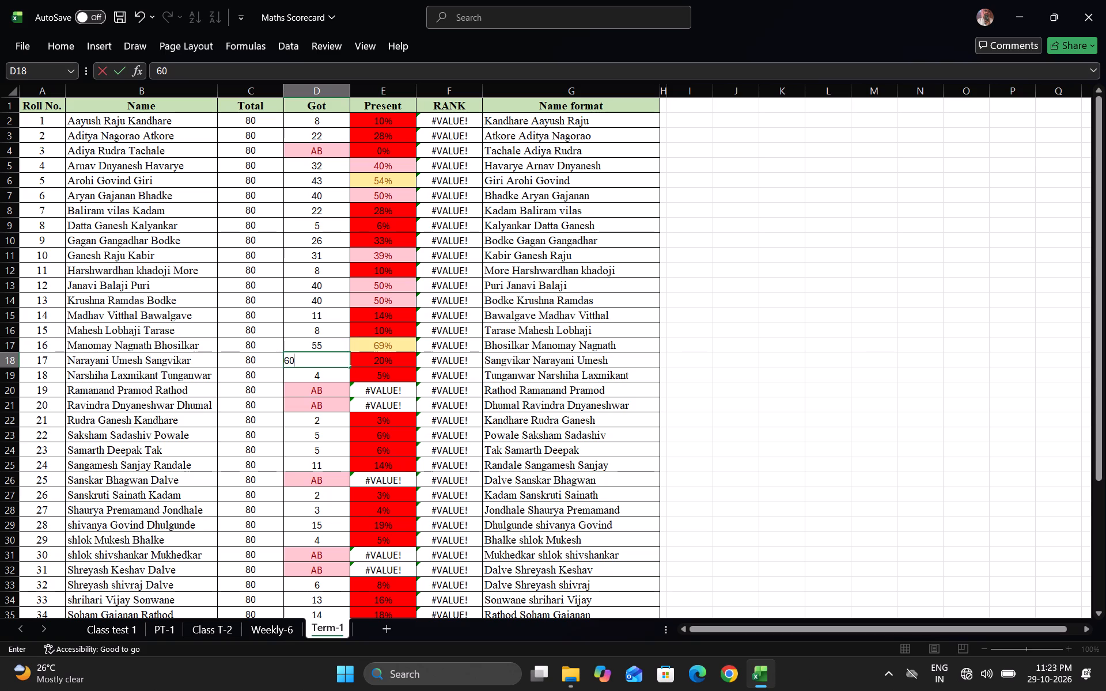
{"action": "key", "text": "Down"}
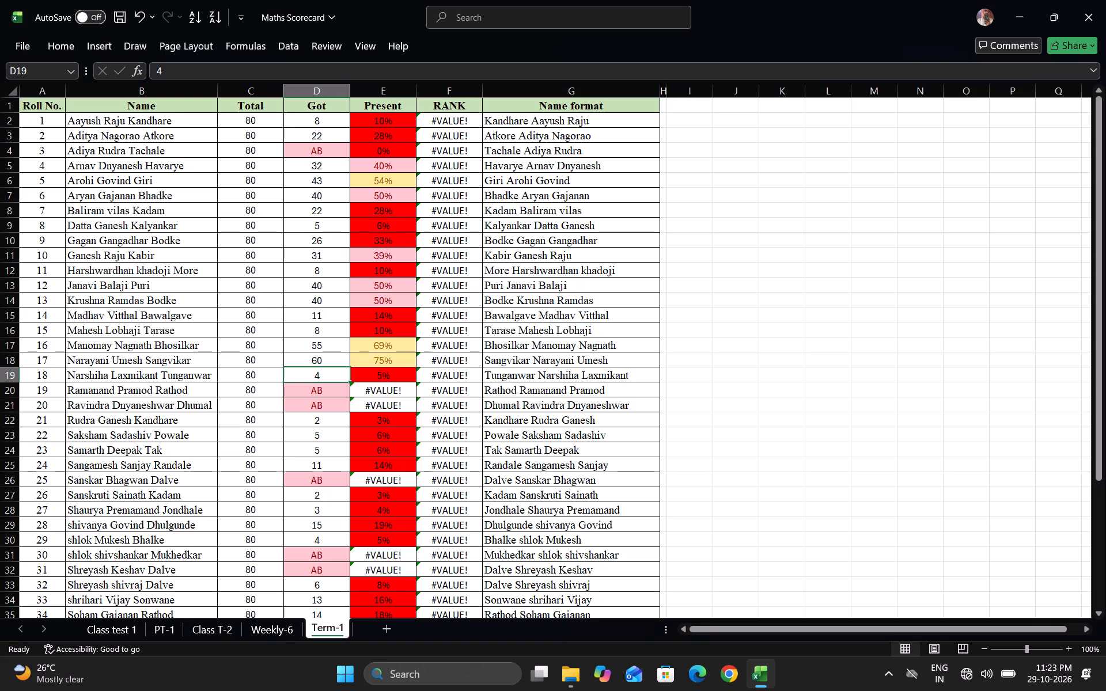
Enter the Got scores 23, 7, 8, 17 and 11 for roll numbers 18 to 22 in D19:D23.
{"action": "type", "text": "23"}
{"action": "key", "text": "Down"}
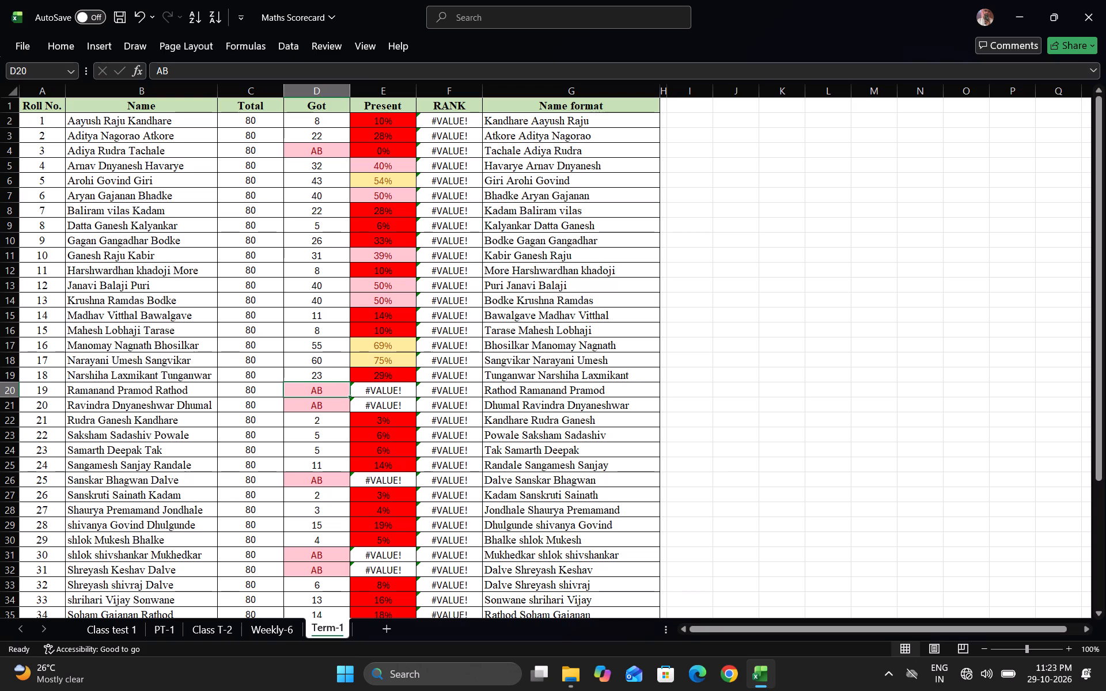
{"action": "key", "text": "7"}
{"action": "key", "text": "Down"}
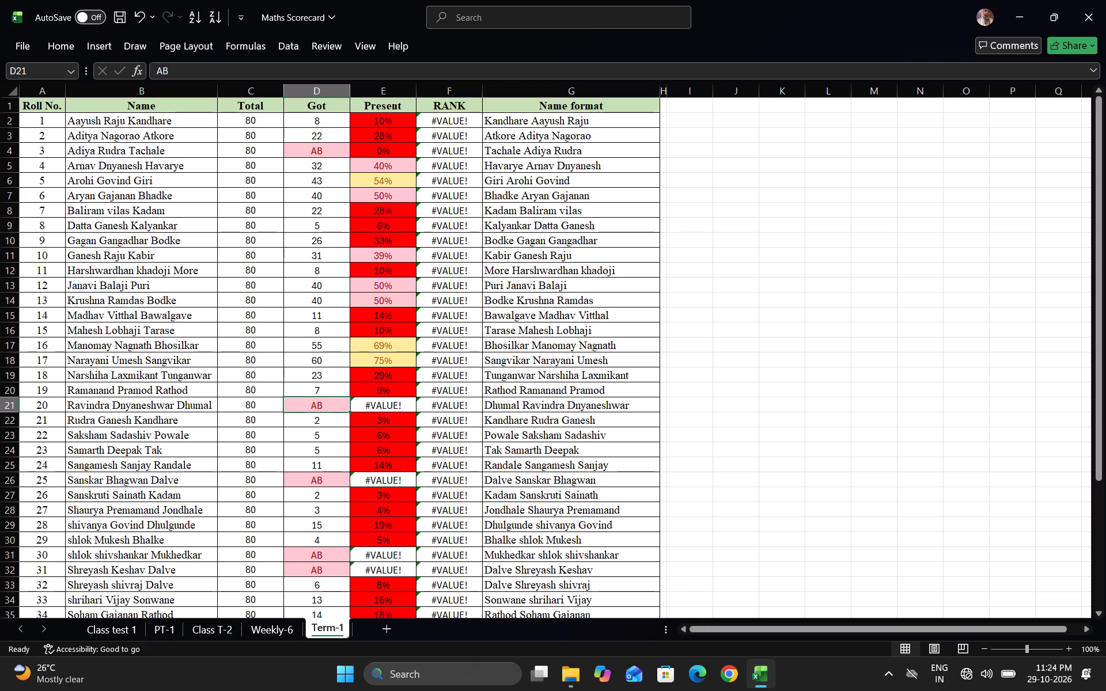
{"action": "key", "text": "8"}
{"action": "key", "text": "Down"}
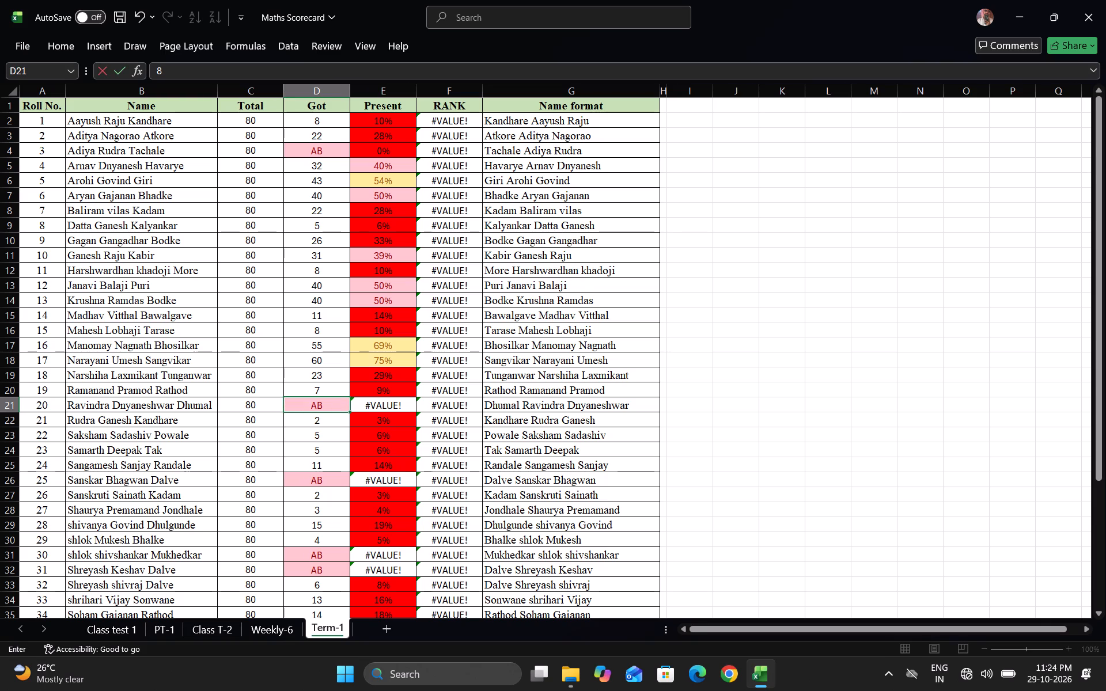
{"action": "type", "text": "17"}
{"action": "key", "text": "Down"}
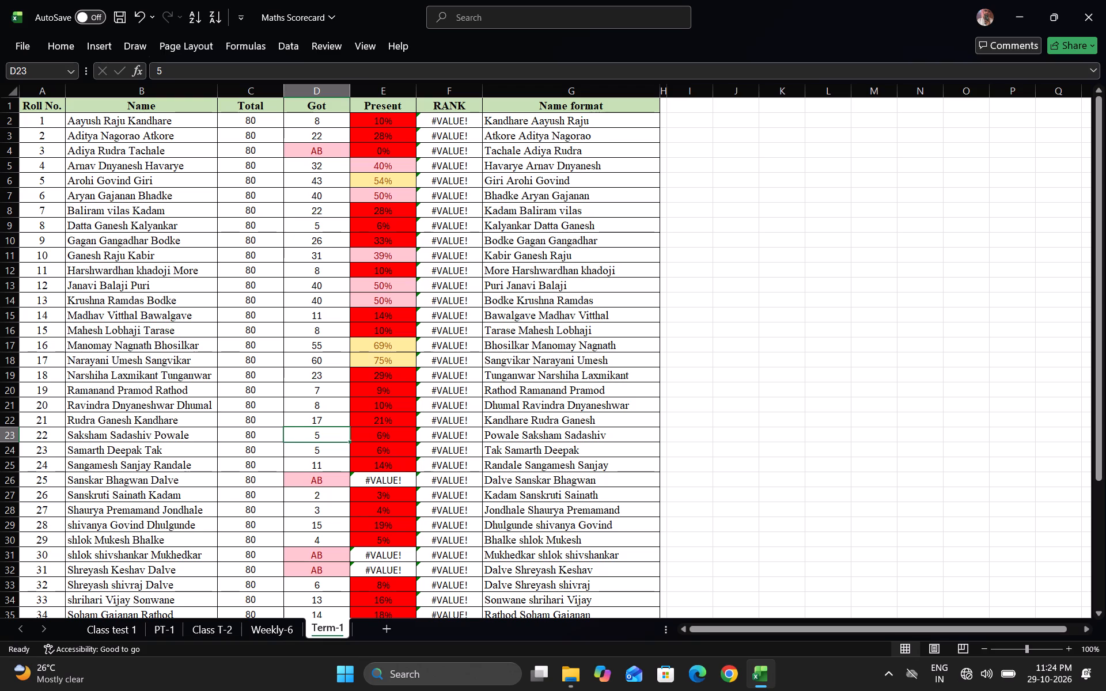
{"action": "type", "text": "11"}
{"action": "key", "text": "Down"}
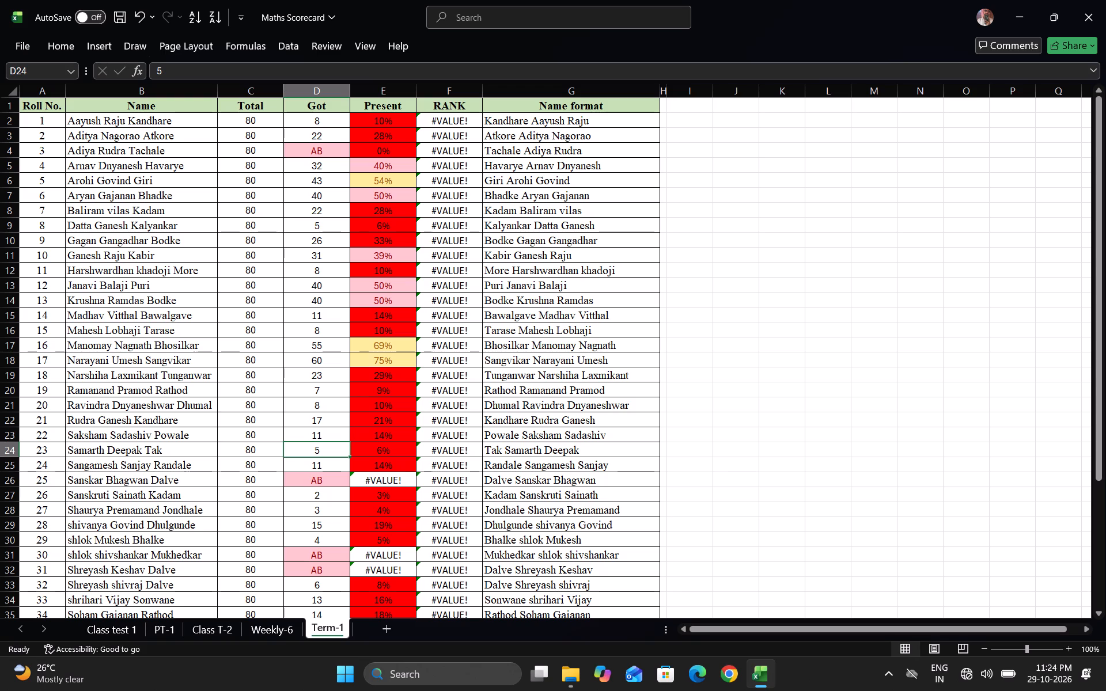
Enter the Got scores 25, 40, 15, 13 and 12 for roll numbers 23 to 27 in D24:D28.
{"action": "type", "text": "25"}
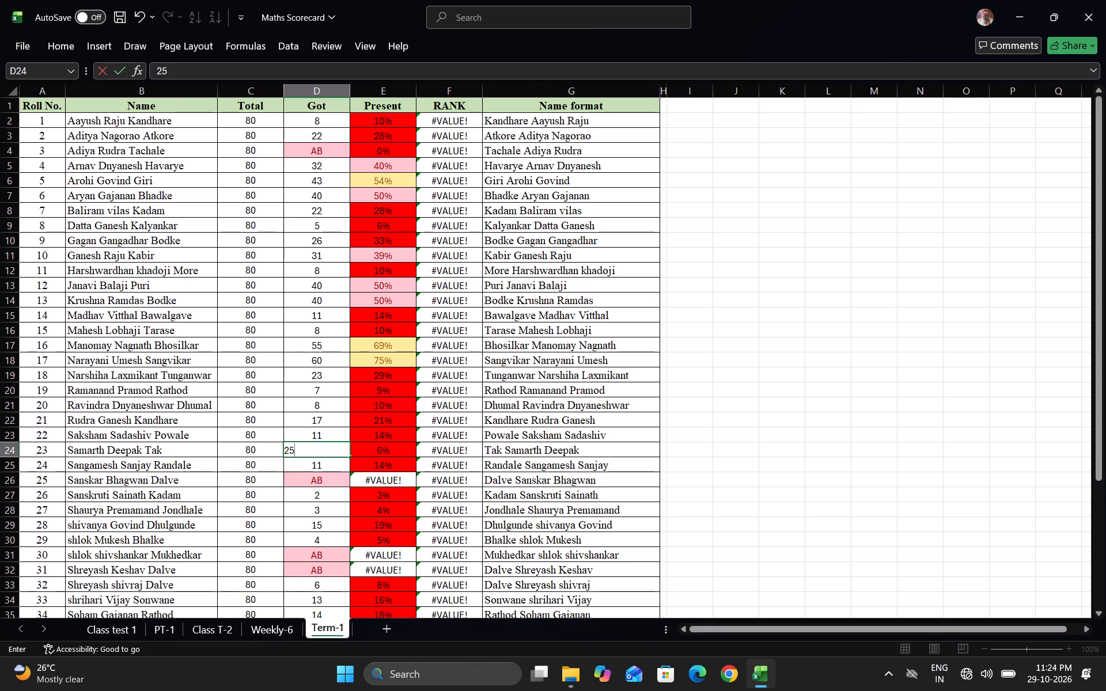
{"action": "key", "text": "Down"}
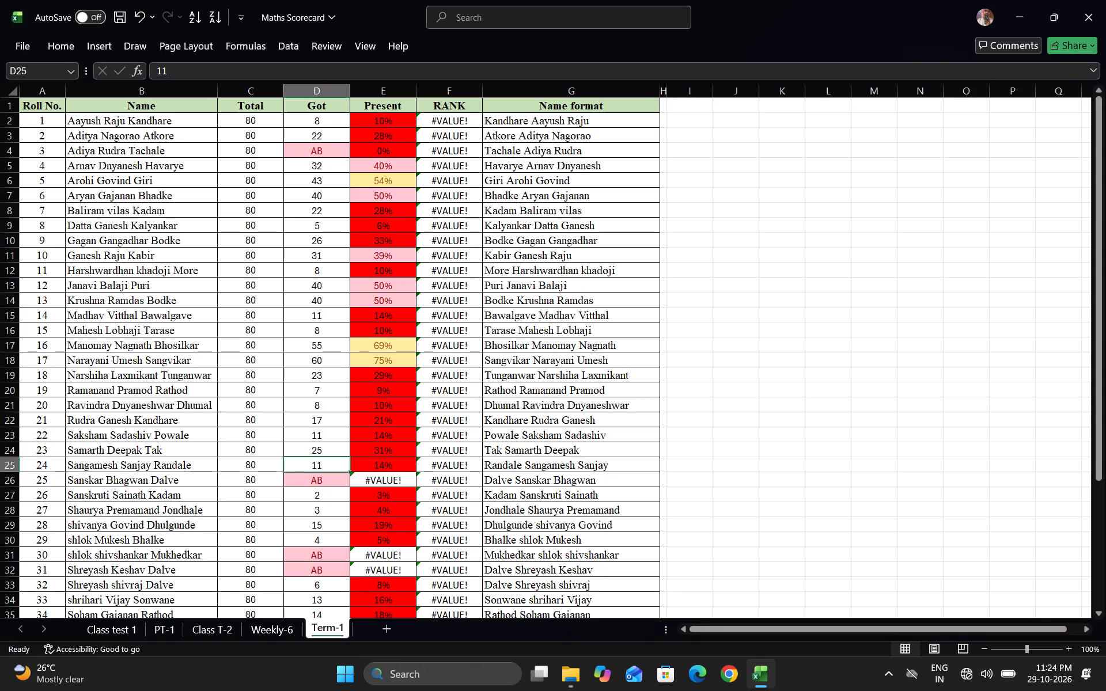
{"action": "type", "text": "40"}
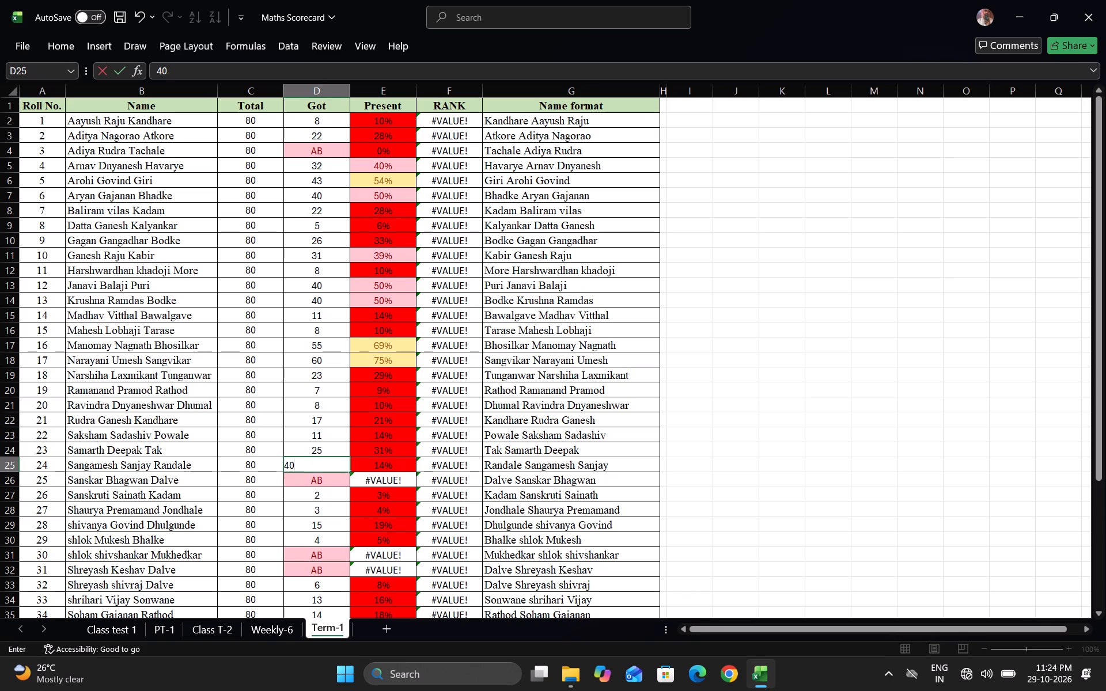
{"action": "key", "text": "Down"}
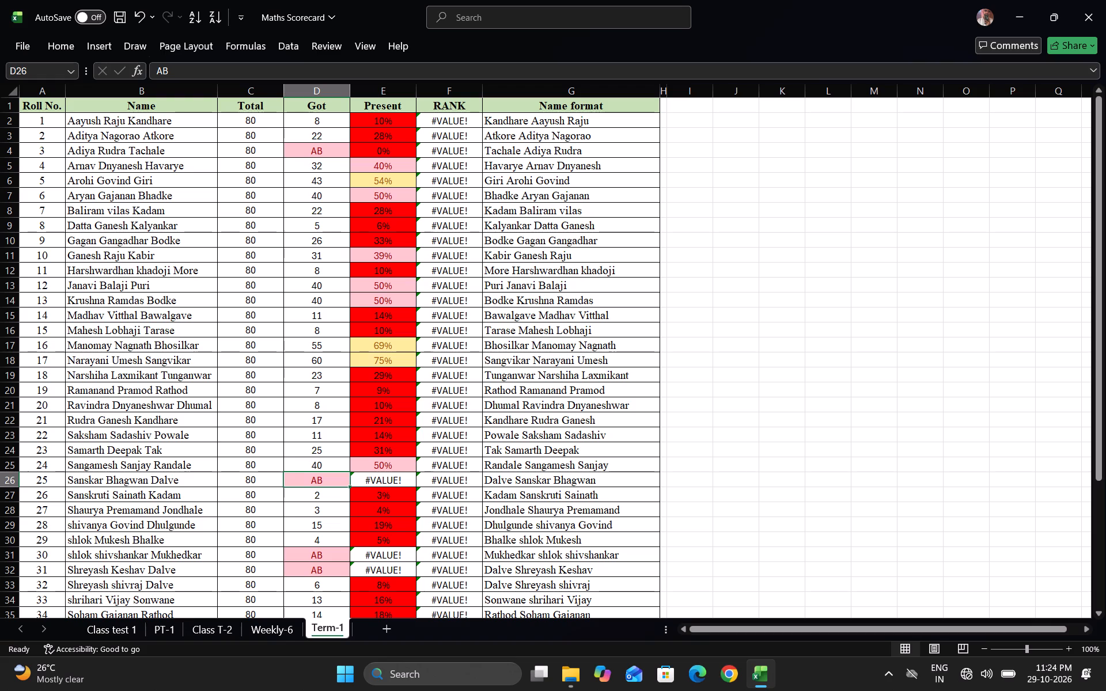
{"action": "type", "text": "15"}
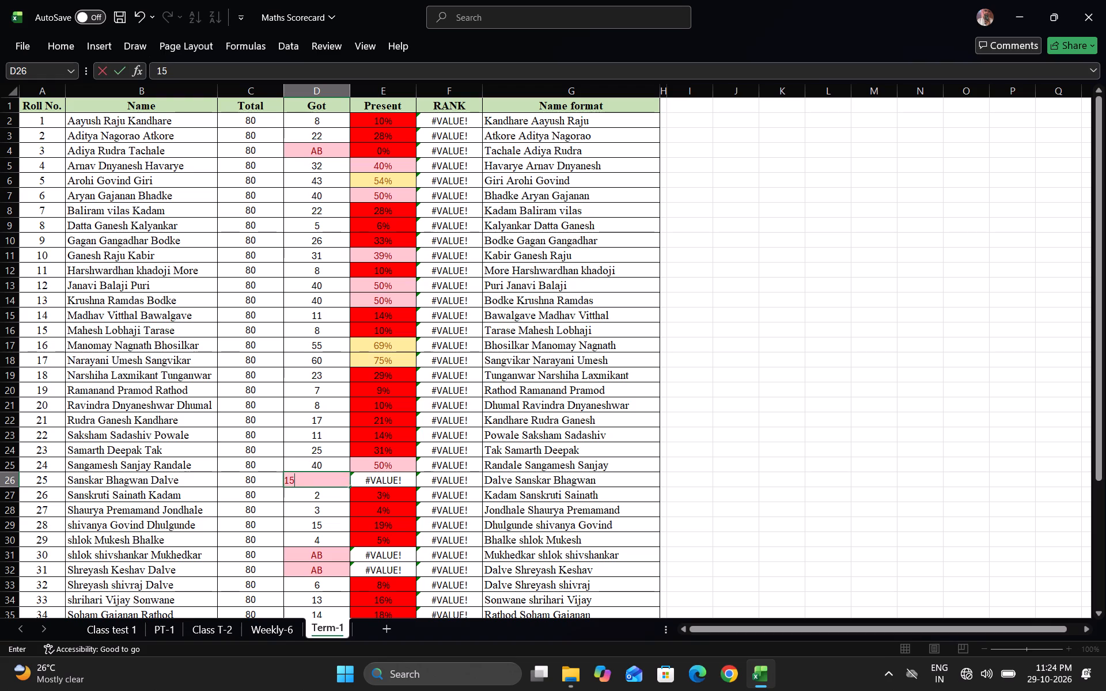
{"action": "key", "text": "Down"}
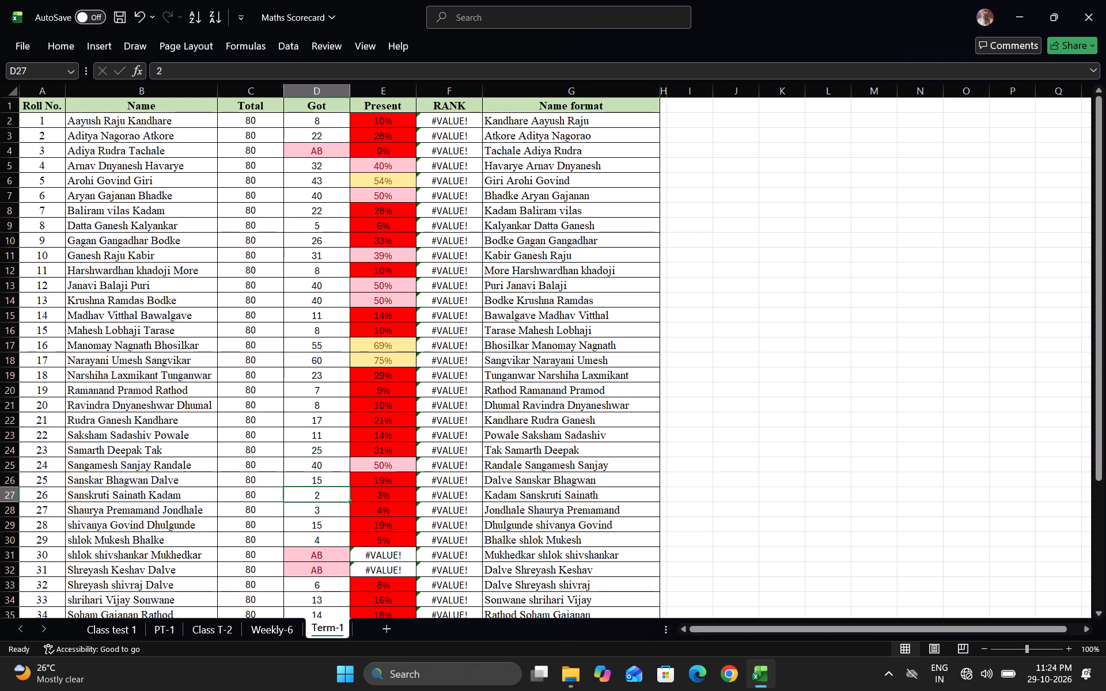
{"action": "type", "text": "13"}
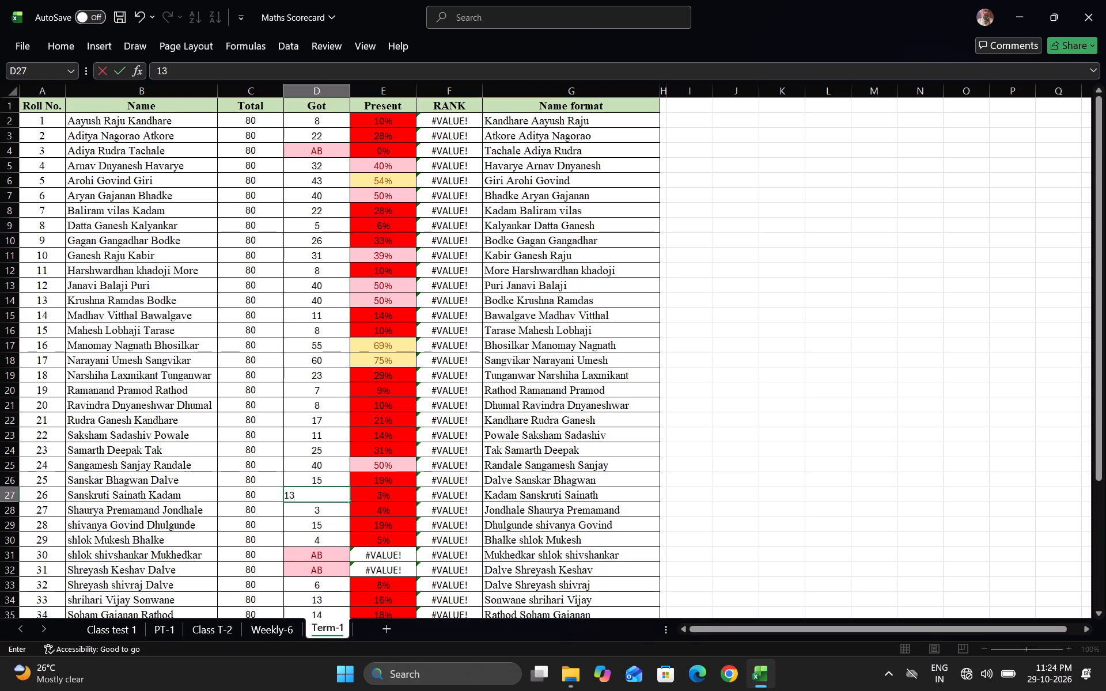
{"action": "key", "text": "Down"}
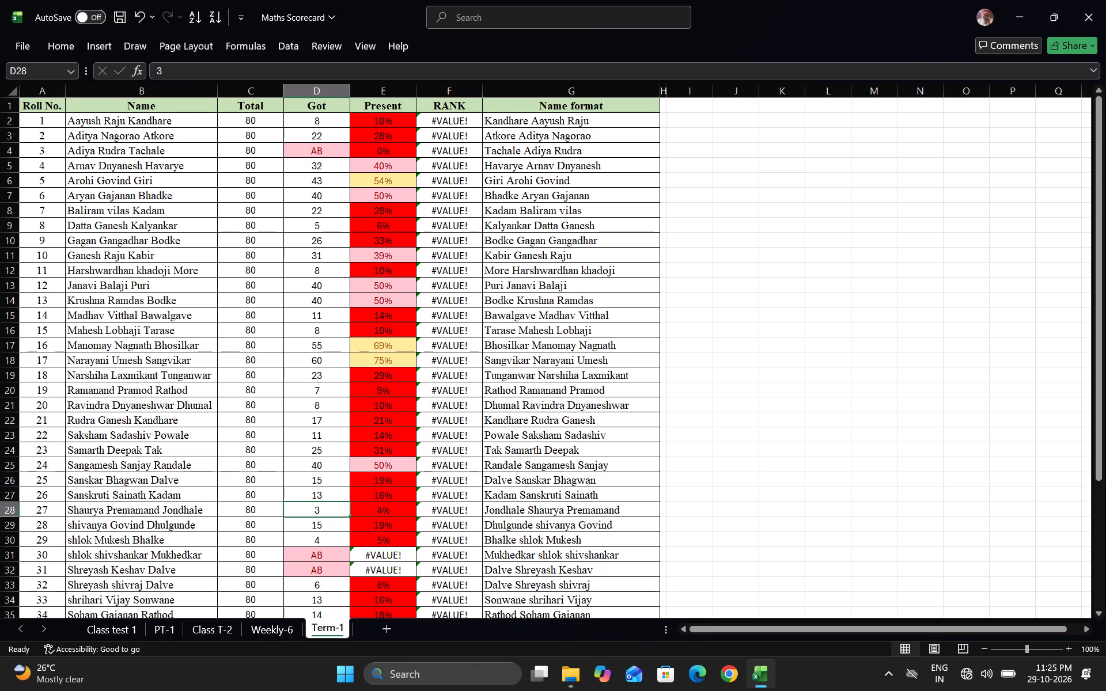
{"action": "type", "text": "12"}
{"action": "key", "text": "Down"}
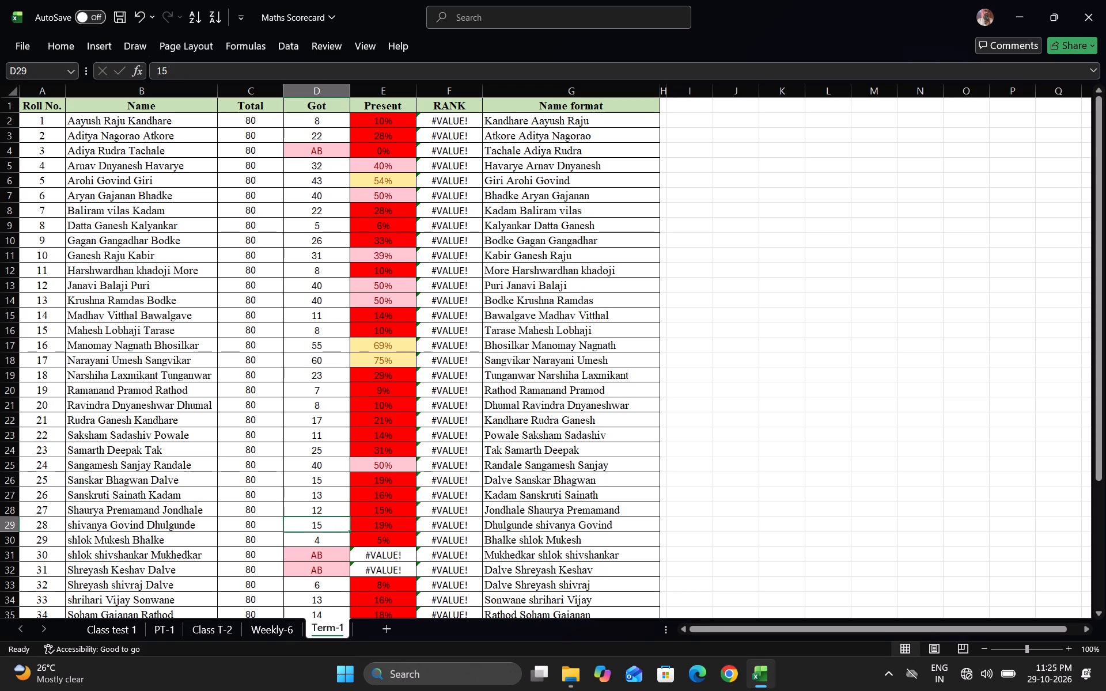
Enter the Got scores 51, 13, 38 and 26 for roll numbers 28 to 31 in D29:D32.
{"action": "key", "text": "5"}
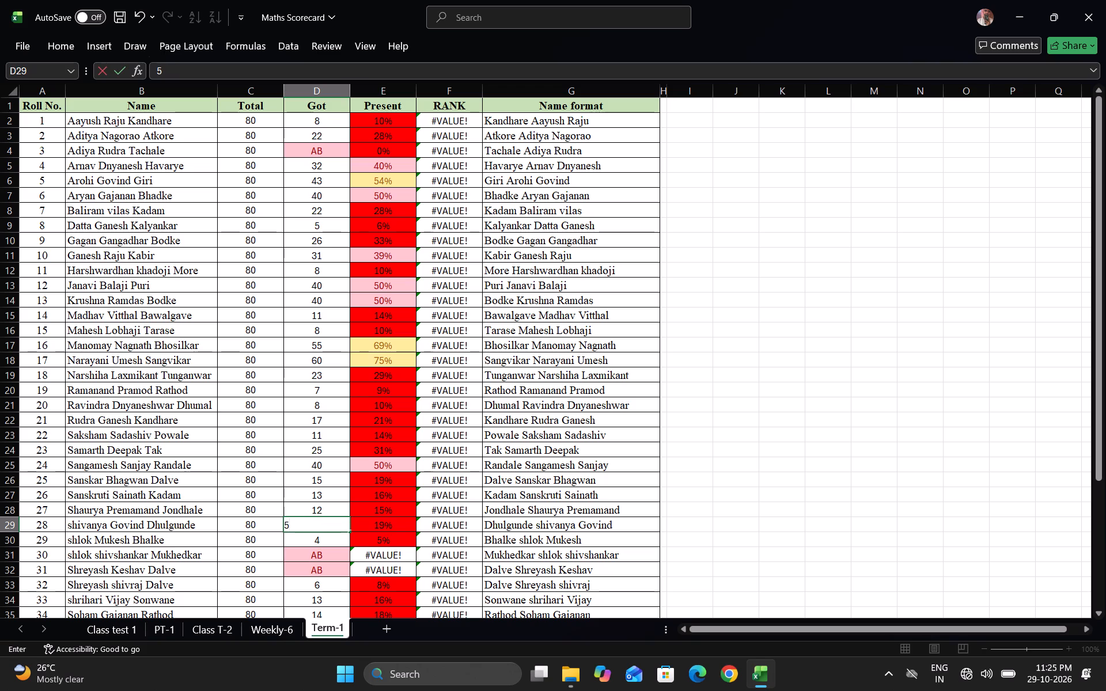
{"action": "key", "text": "1"}
{"action": "key", "text": "Down"}
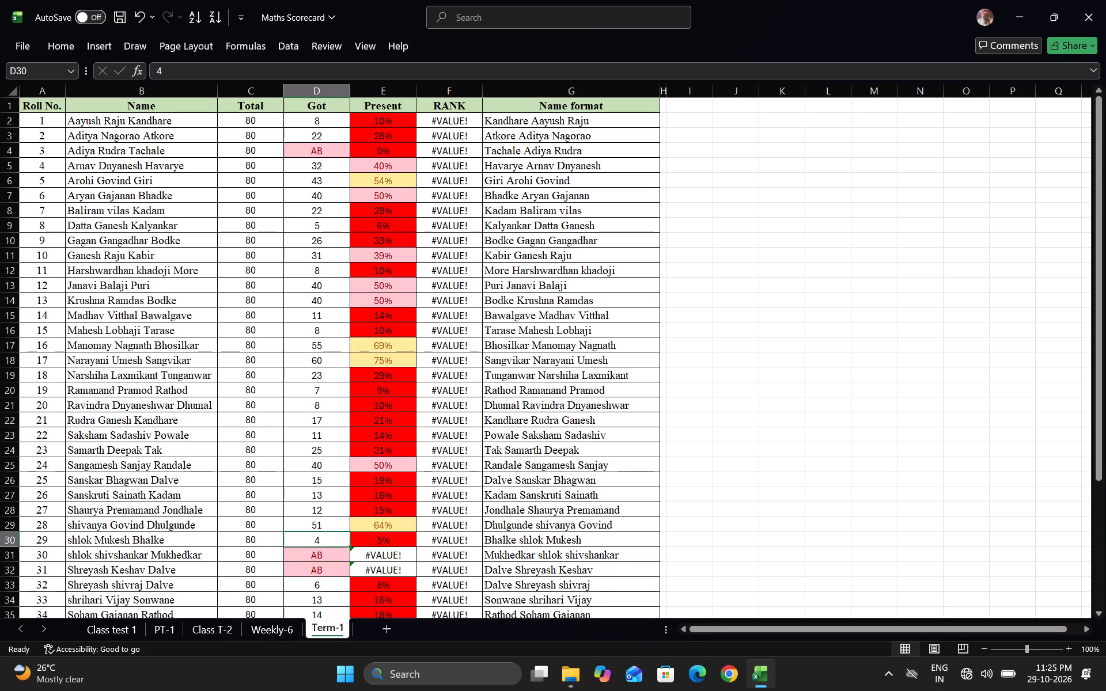
{"action": "type", "text": "13"}
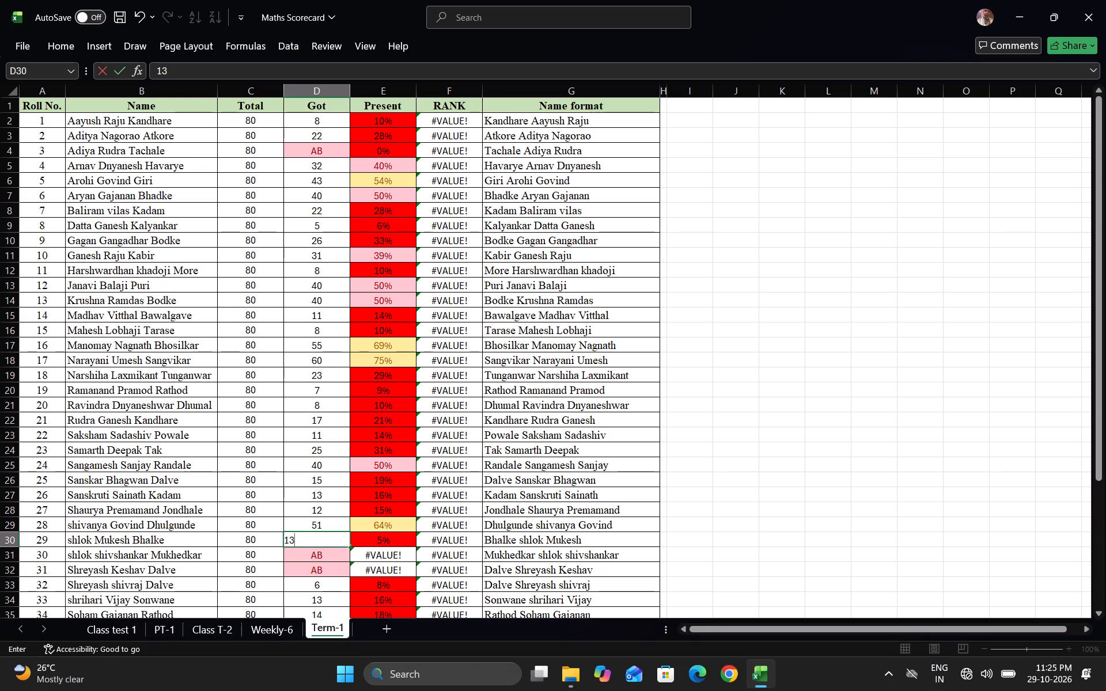
{"action": "key", "text": "Down"}
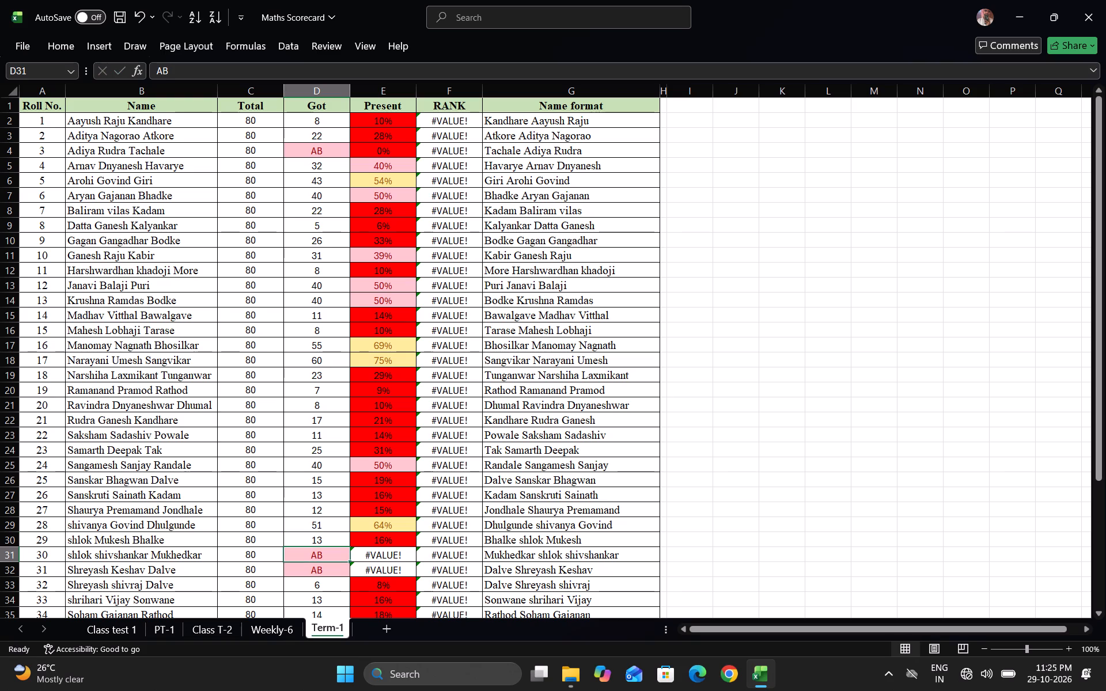
{"action": "type", "text": "38"}
{"action": "key", "text": "Down"}
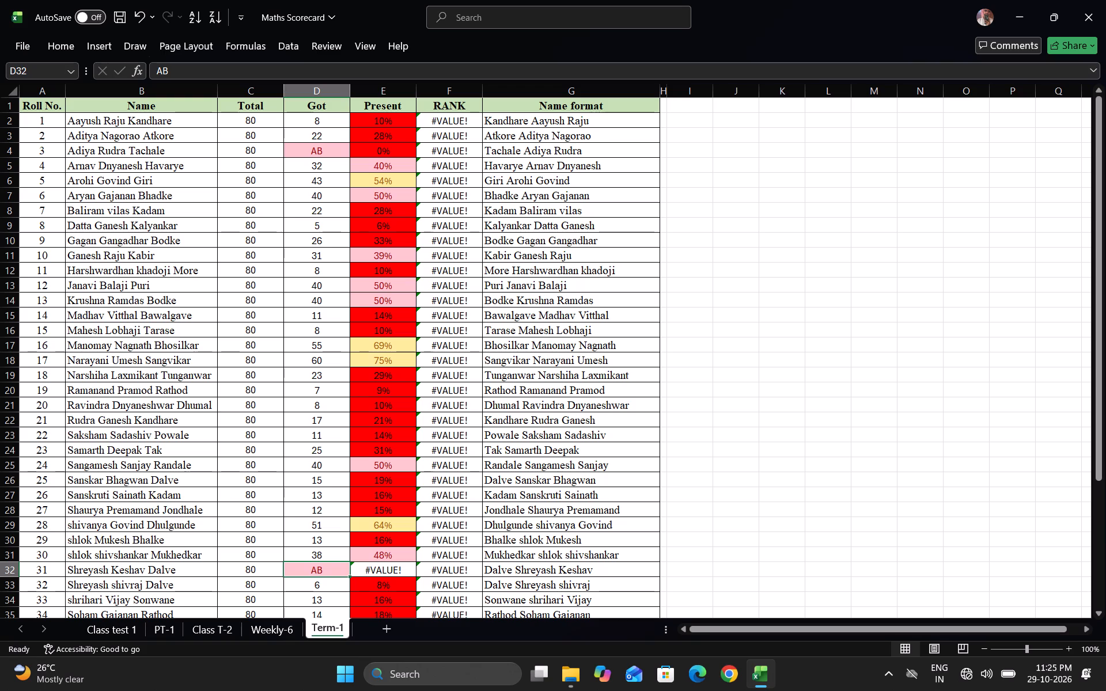
{"action": "type", "text": "26"}
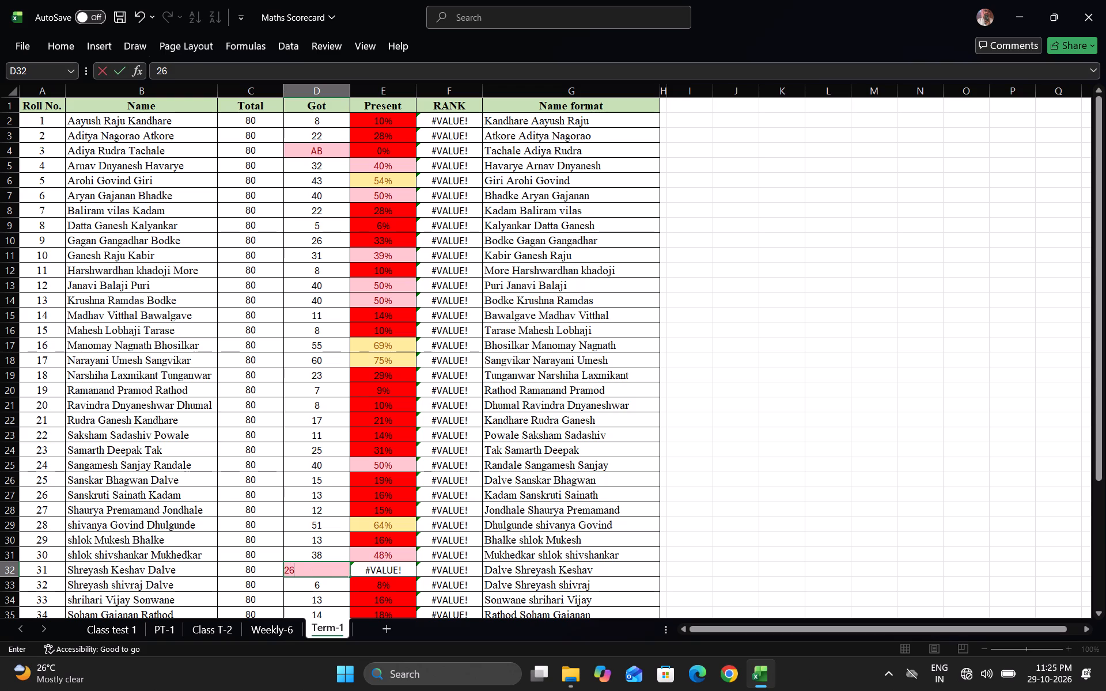
{"action": "key", "text": "Down"}
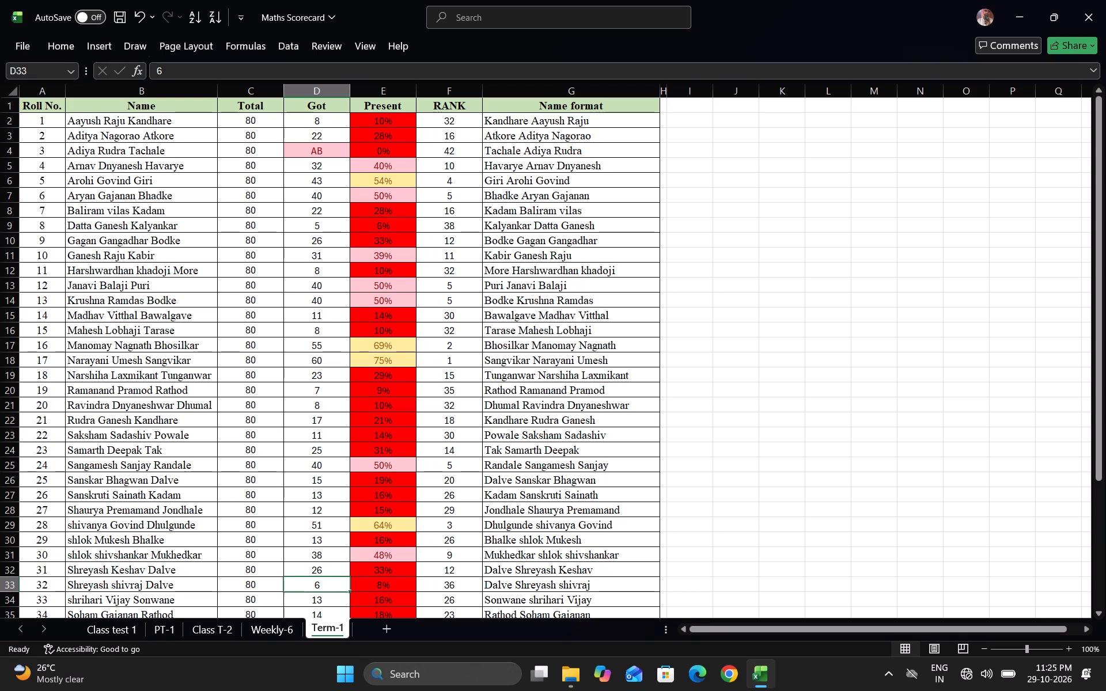
Enter the Got scores 26, 20, 25 and 18 for roll numbers 32 to 35 in D33:D36.
{"action": "key", "text": "2"}
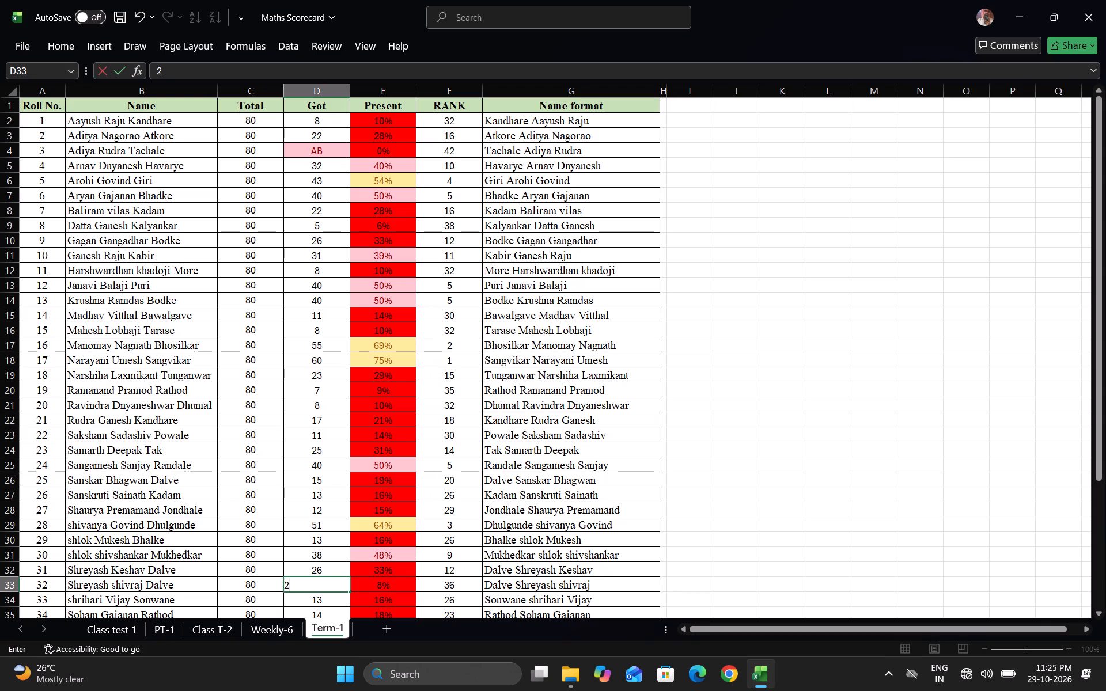
{"action": "key", "text": "6"}
{"action": "key", "text": "Down"}
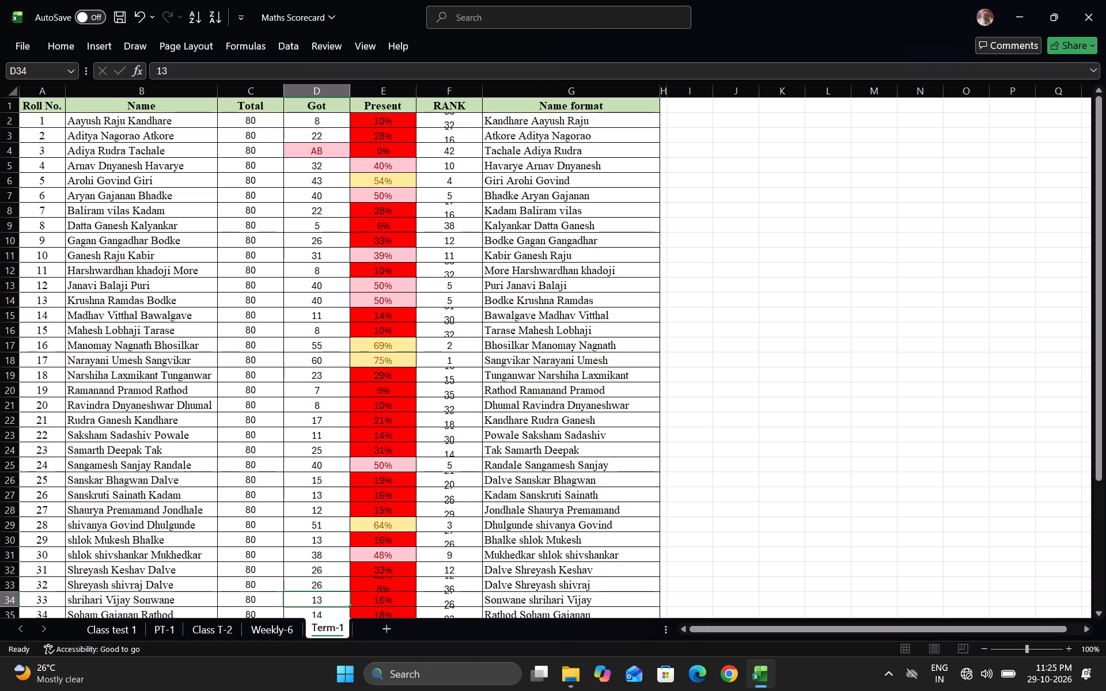
{"action": "type", "text": "20"}
{"action": "key", "text": "Down"}
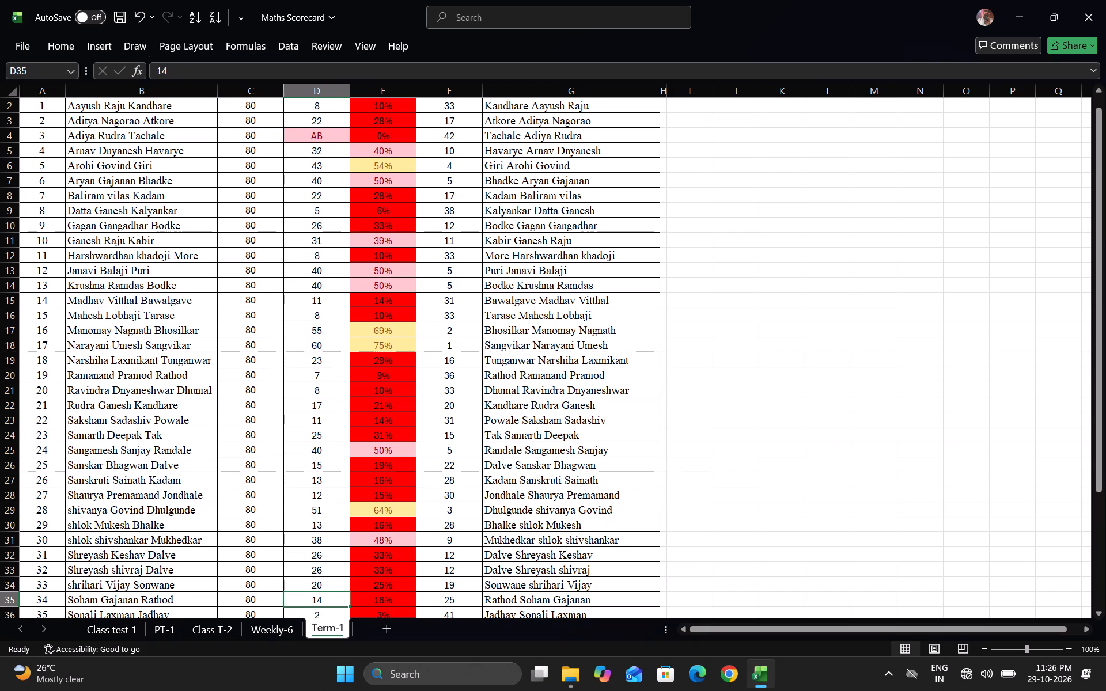
{"action": "type", "text": "25"}
{"action": "key", "text": "Down"}
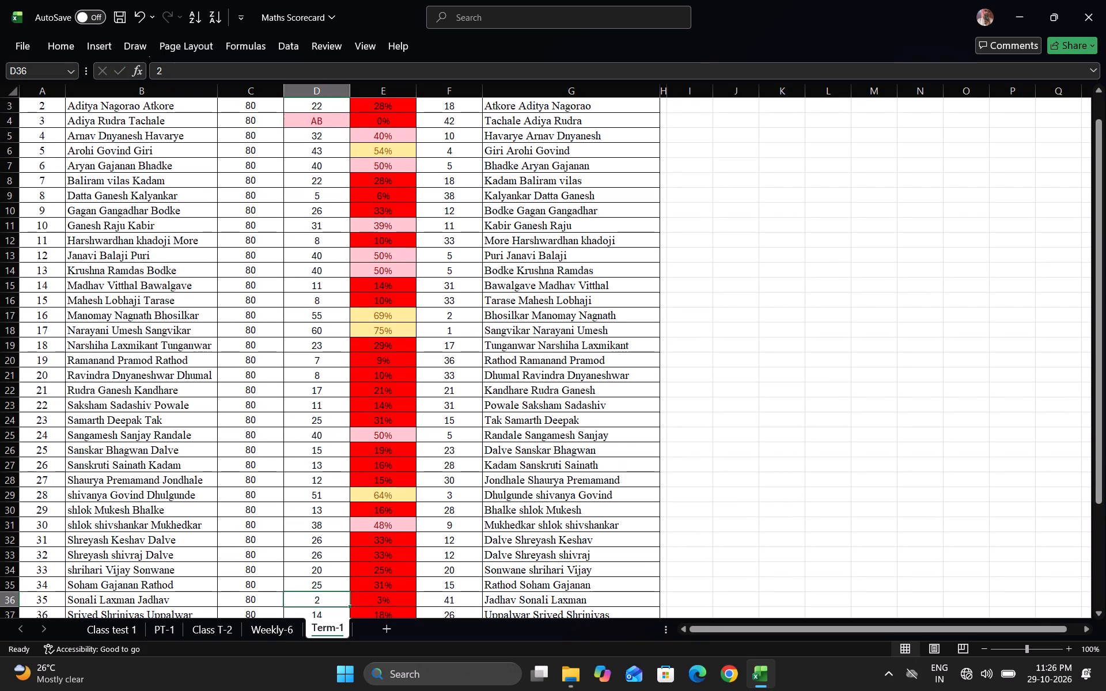
{"action": "type", "text": "18"}
{"action": "key", "text": "Down"}
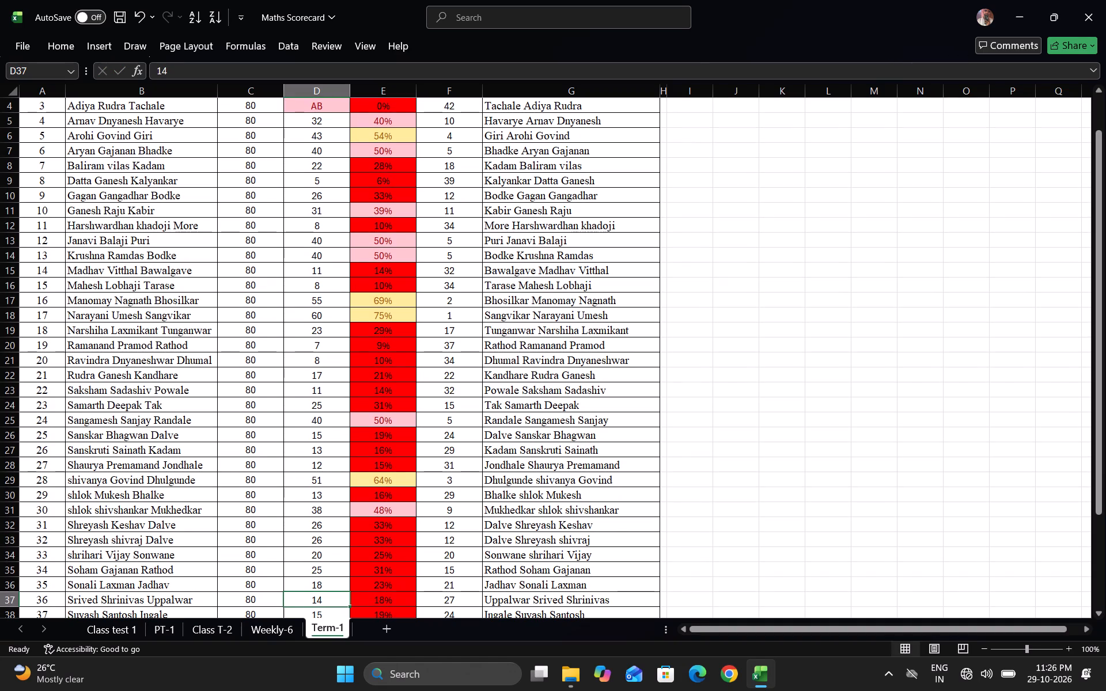
Enter the Got scores 53, 61, 67 and 19 for roll numbers 36 to 39 in D37:D40.
{"action": "type", "text": "53"}
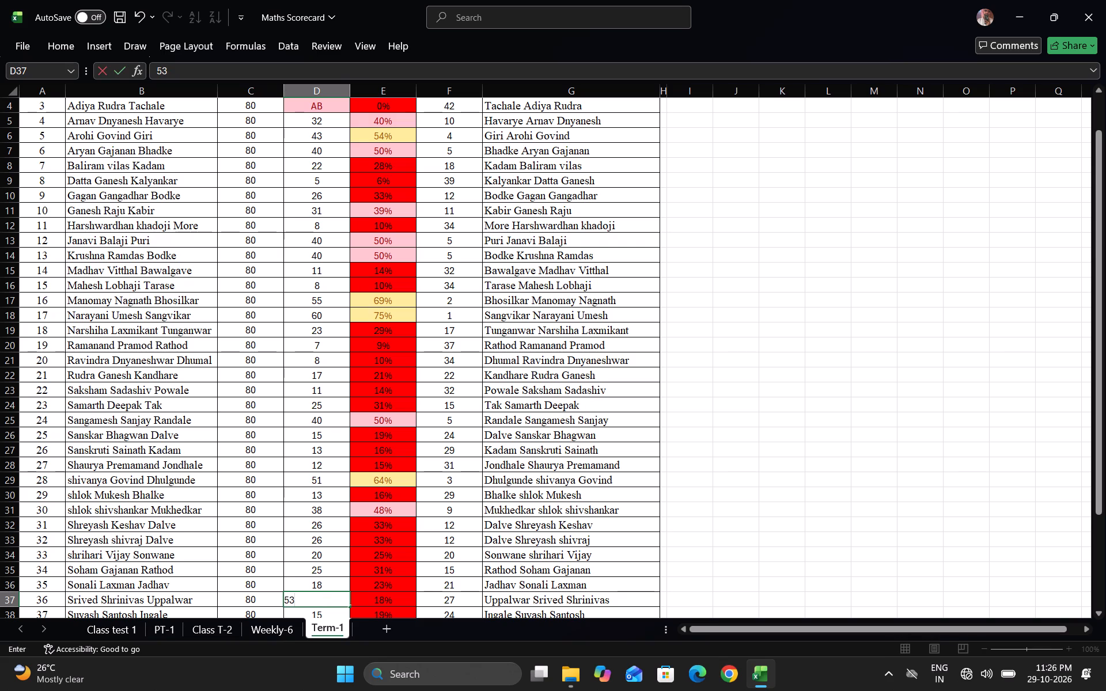
{"action": "key", "text": "Down"}
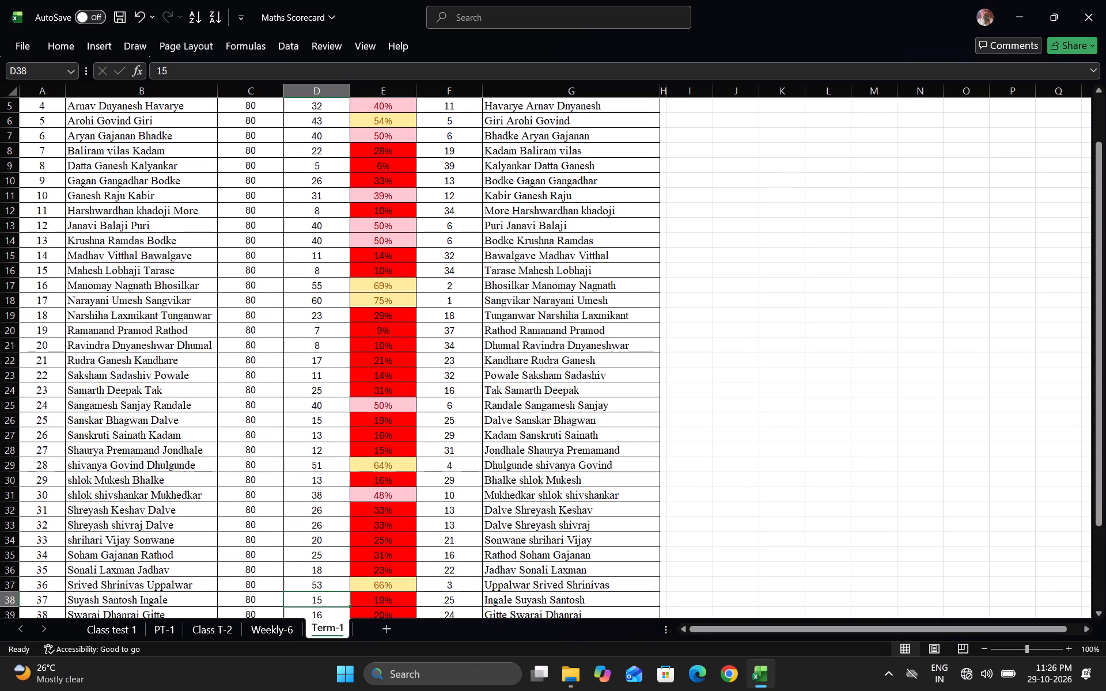
{"action": "type", "text": "61"}
{"action": "key", "text": "Down"}
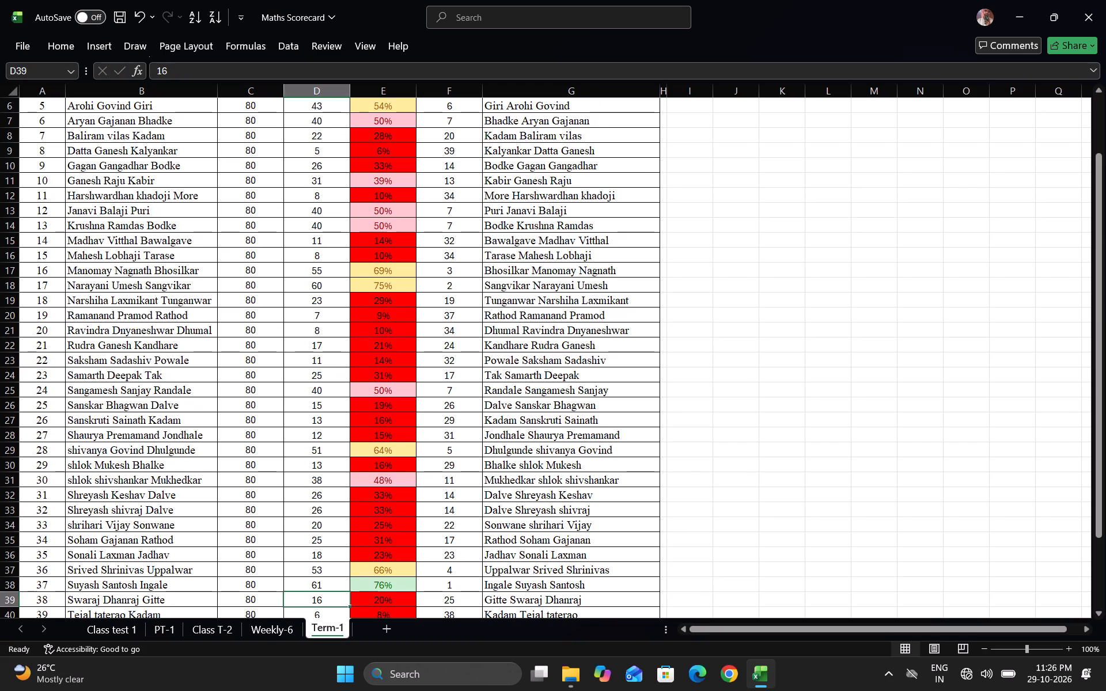
{"action": "type", "text": "67"}
{"action": "key", "text": "Down"}
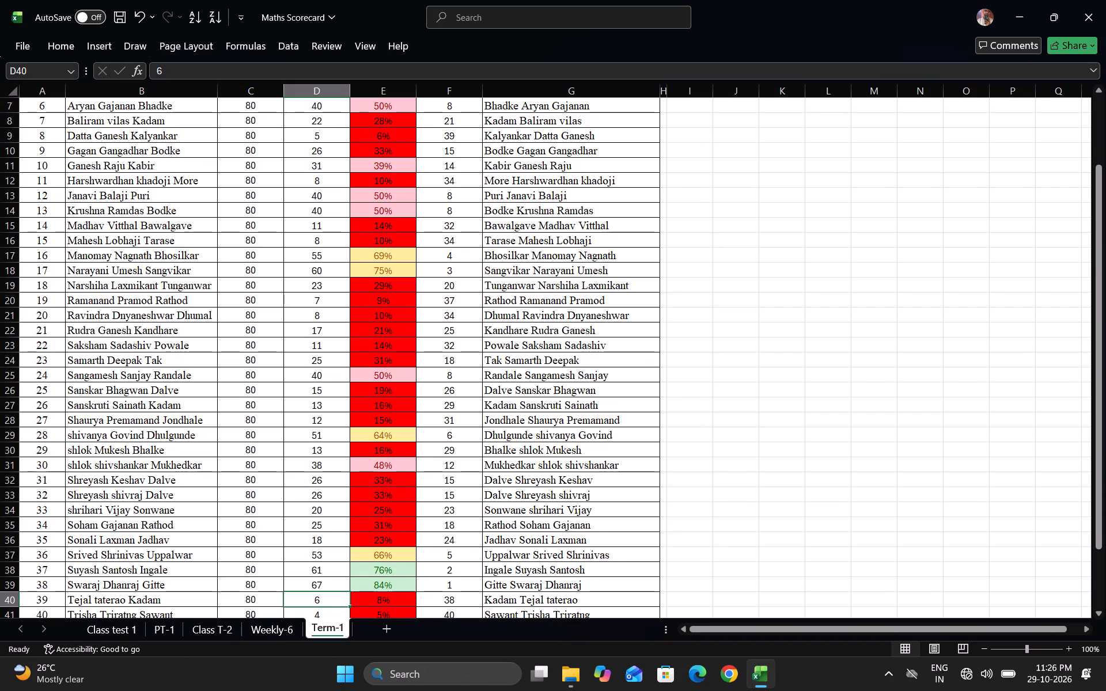
{"action": "type", "text": "19"}
{"action": "key", "text": "Down"}
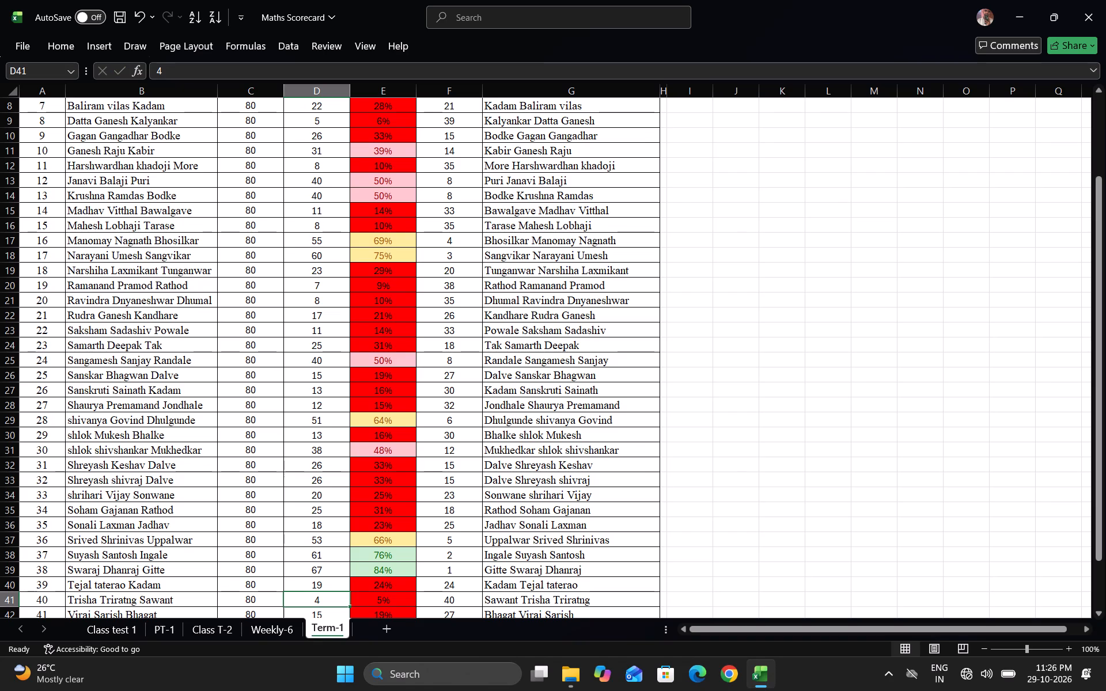
Enter the Got scores 21, 71, 65 and 25 for roll numbers 40 to 43 in D41:D44.
{"action": "type", "text": "21"}
{"action": "key", "text": "Down"}
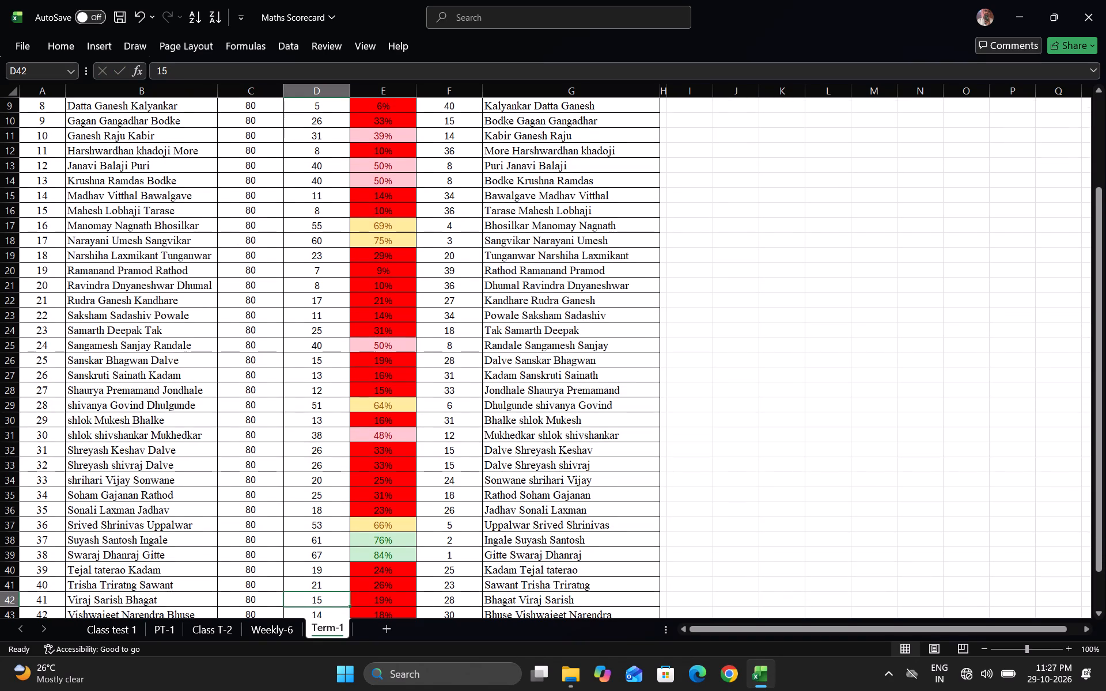
{"action": "type", "text": "71"}
{"action": "key", "text": "Down"}
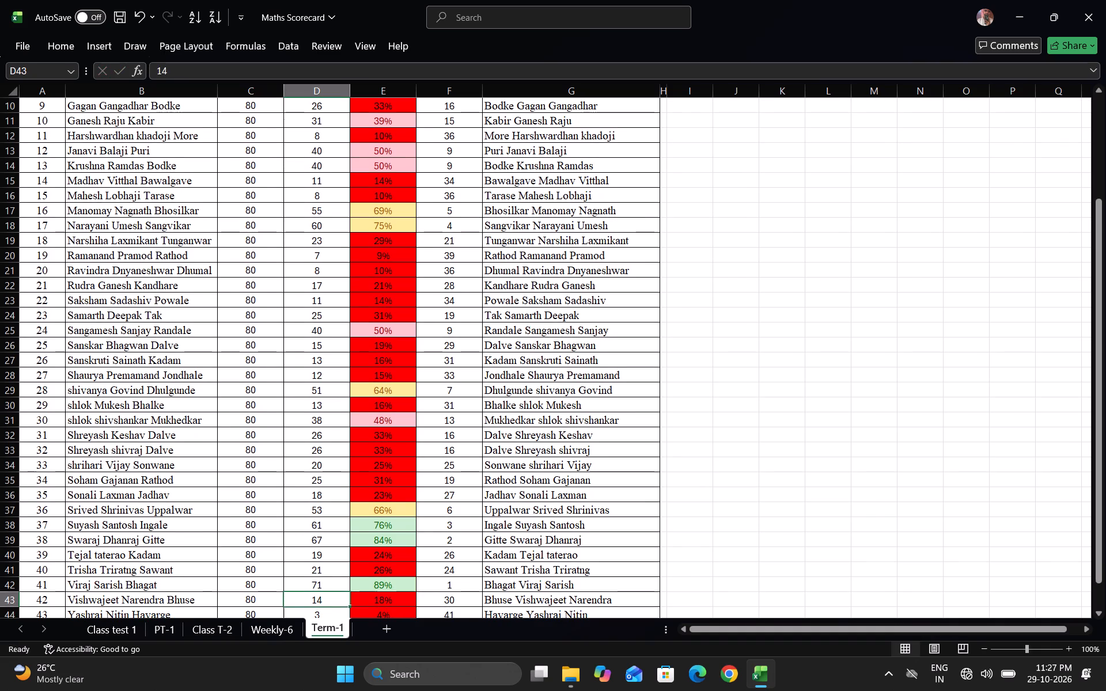
{"action": "type", "text": "65"}
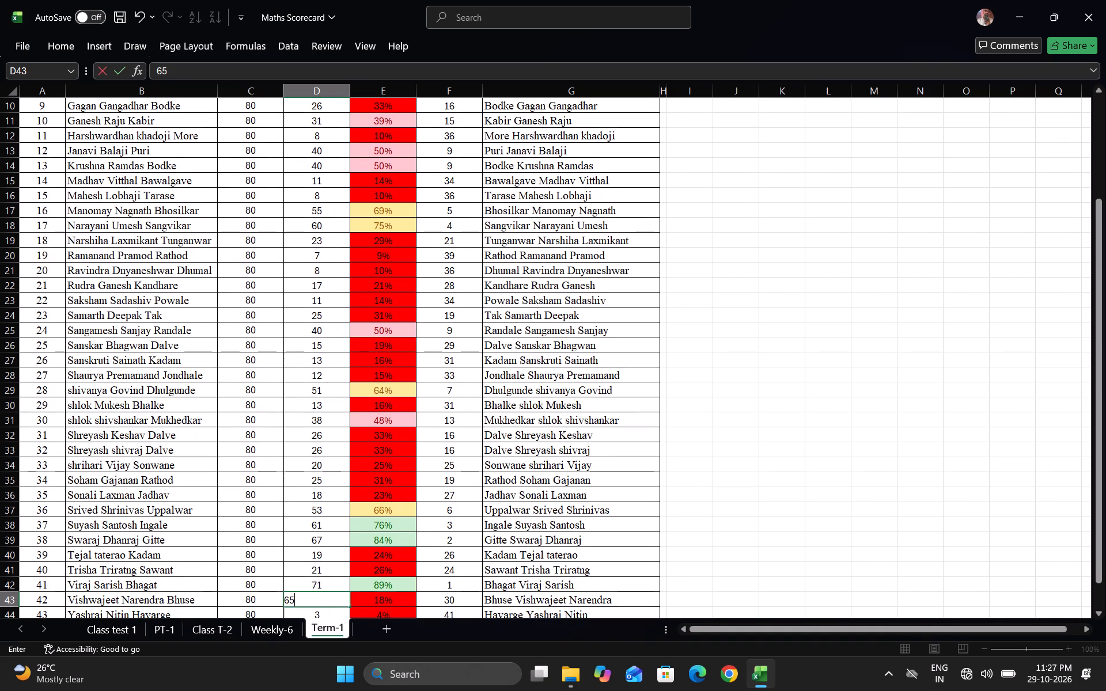
{"action": "key", "text": "Down"}
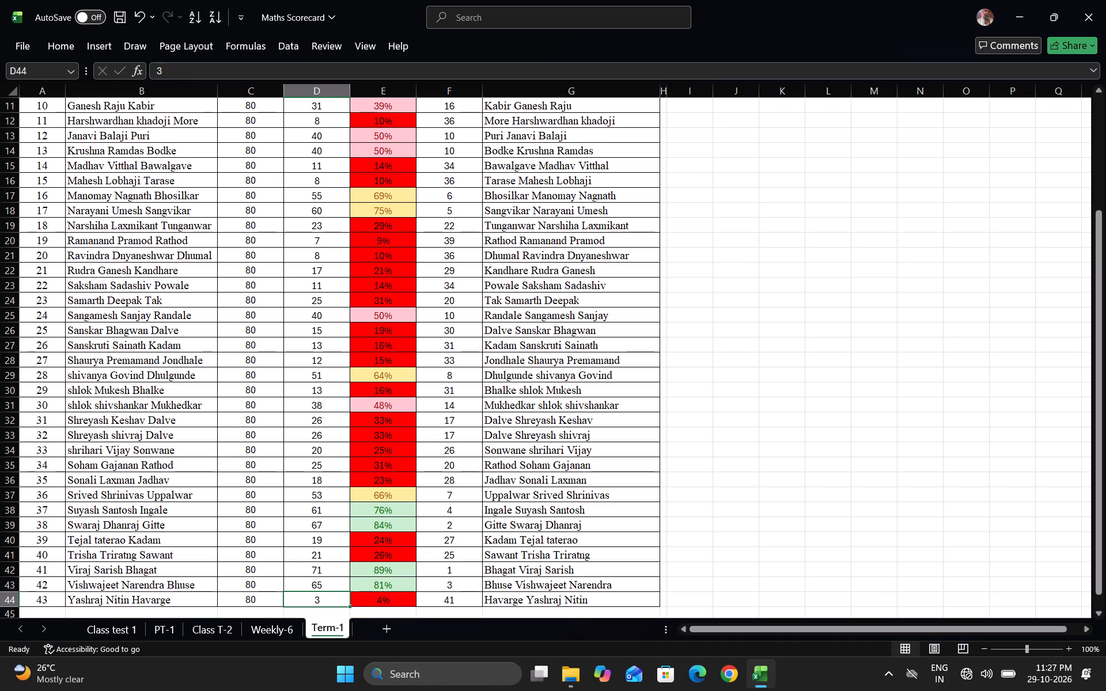
{"action": "type", "text": "25"}
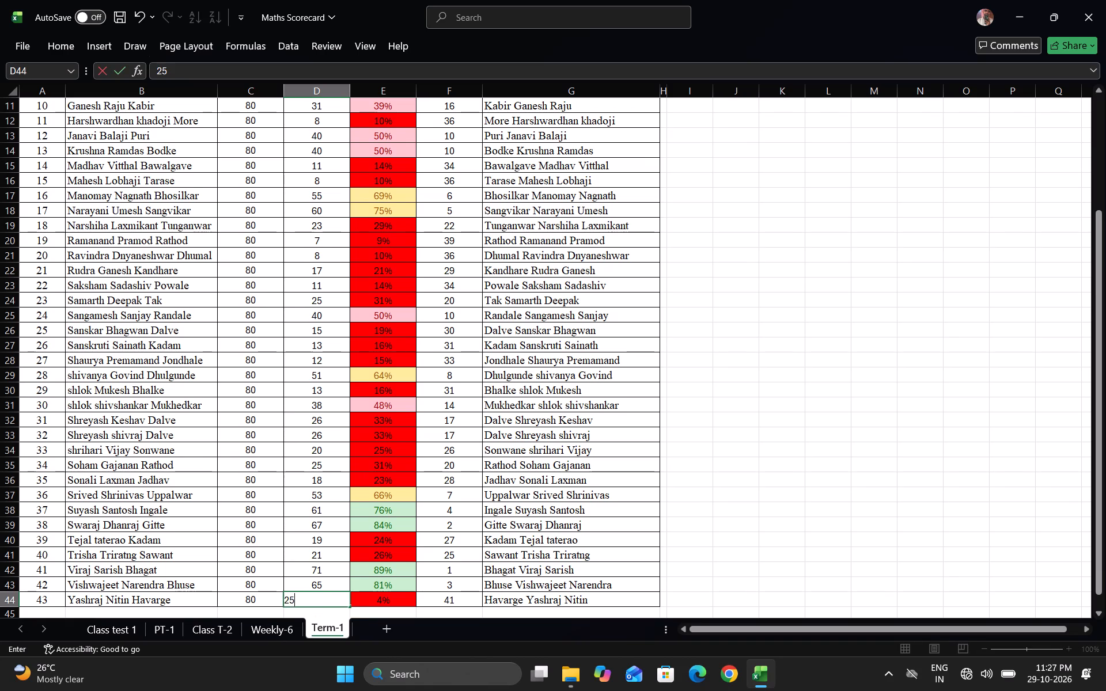
{"action": "key", "text": "Down"}
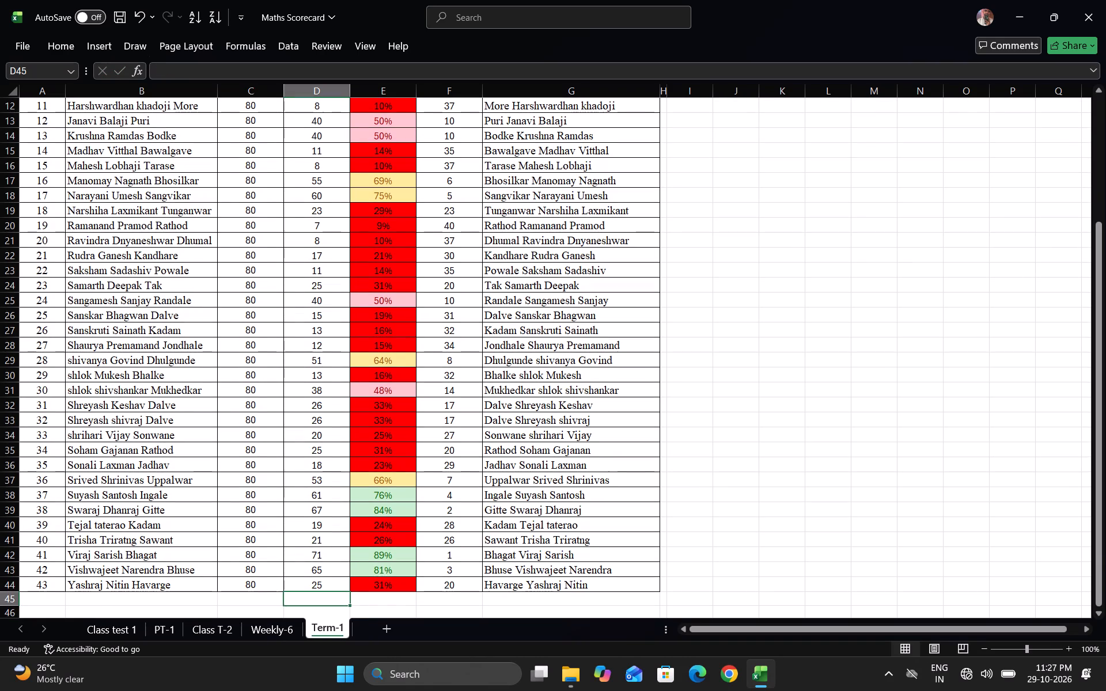
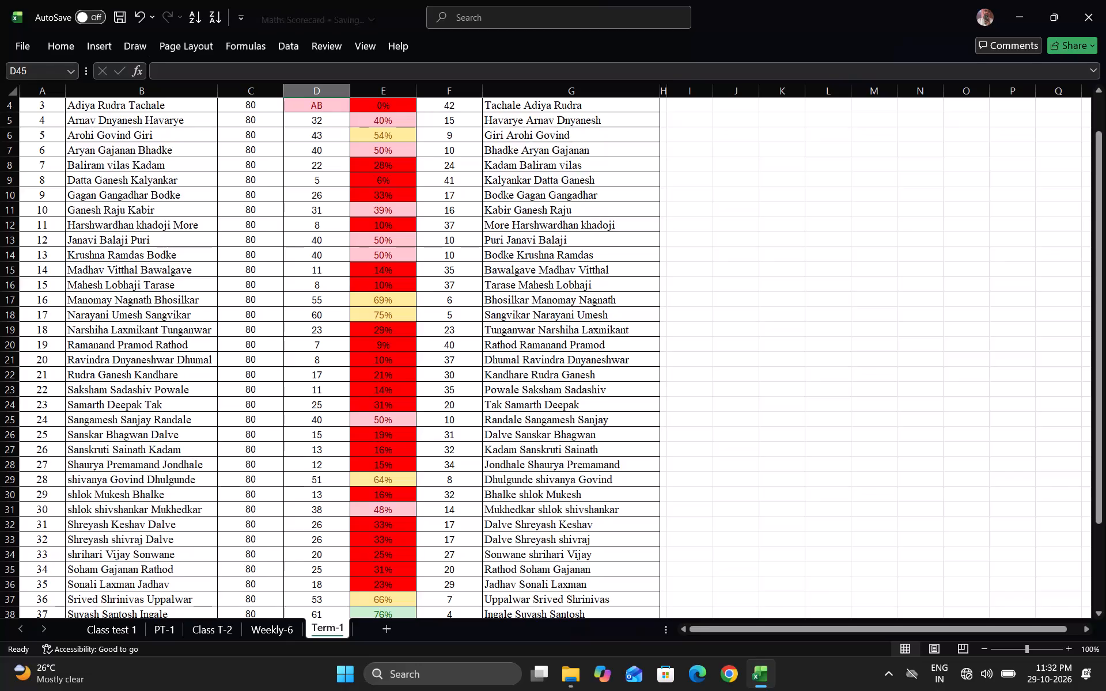
Save the workbook.
{"action": "key", "text": "ctrl+s"}
Sort the whole student table by the Present percentages in E2:E44 from largest to smallest, expanding the selection to the adjacent columns.
{"action": "scroll", "coordinate": [350, 287], "scroll_direction": "up", "scroll_amount": 1}
{"action": "left_click", "coordinate": [386, 124]}
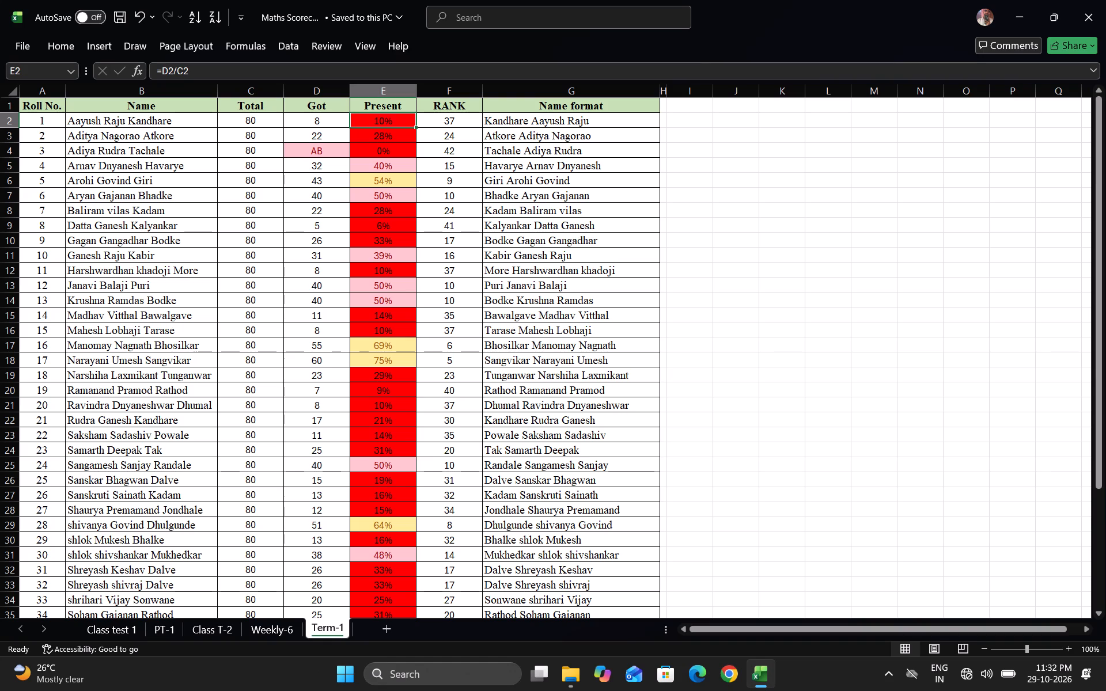
{"action": "key", "text": "ctrl+shift+Down"}
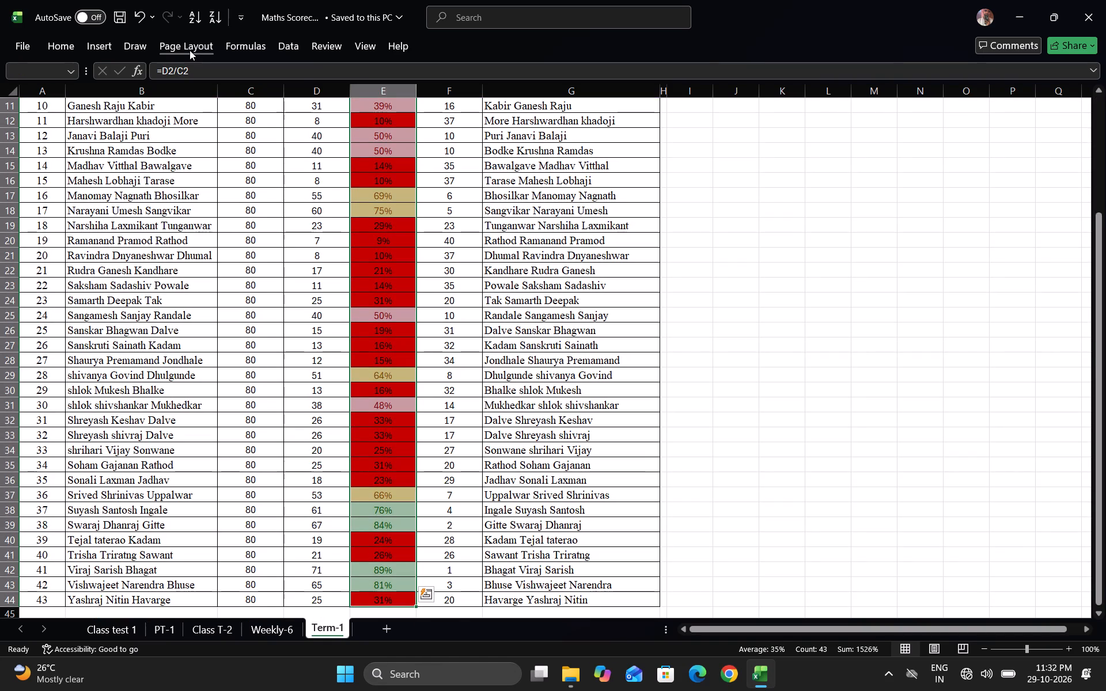
{"action": "left_click", "coordinate": [207, 21]}
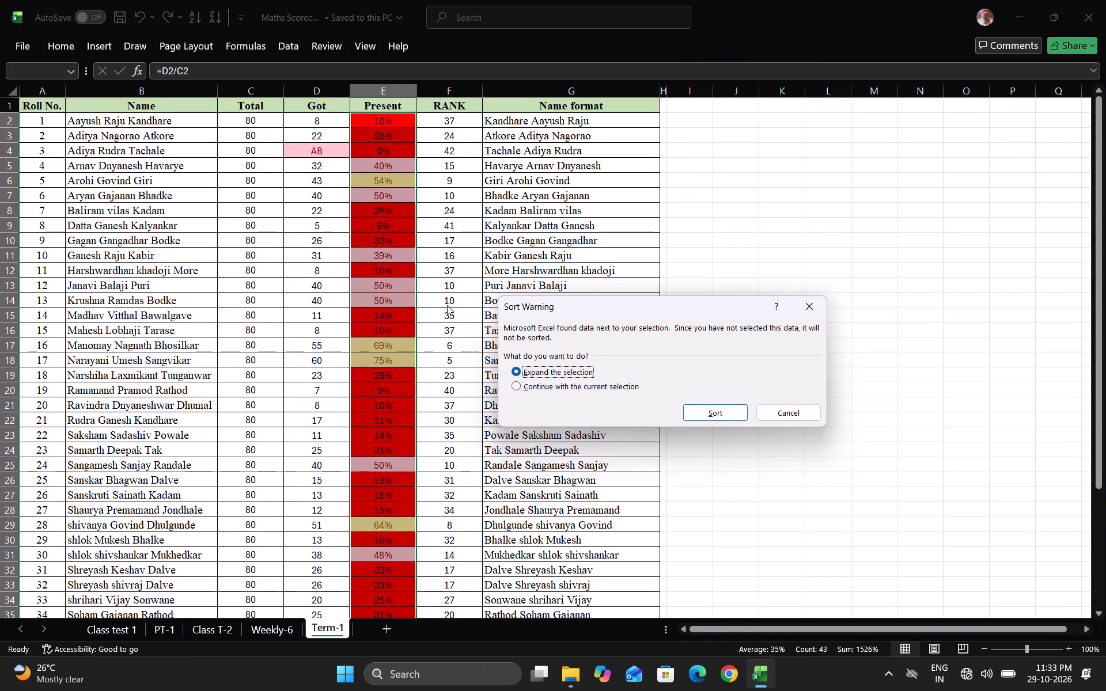
{"action": "left_click", "coordinate": [697, 412]}
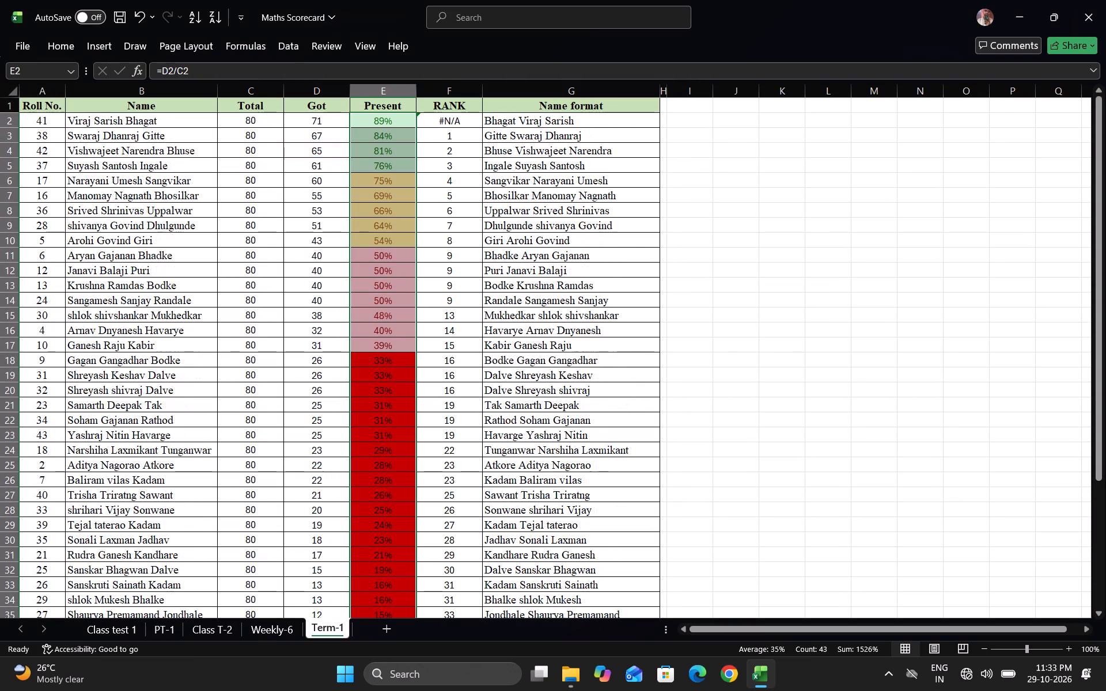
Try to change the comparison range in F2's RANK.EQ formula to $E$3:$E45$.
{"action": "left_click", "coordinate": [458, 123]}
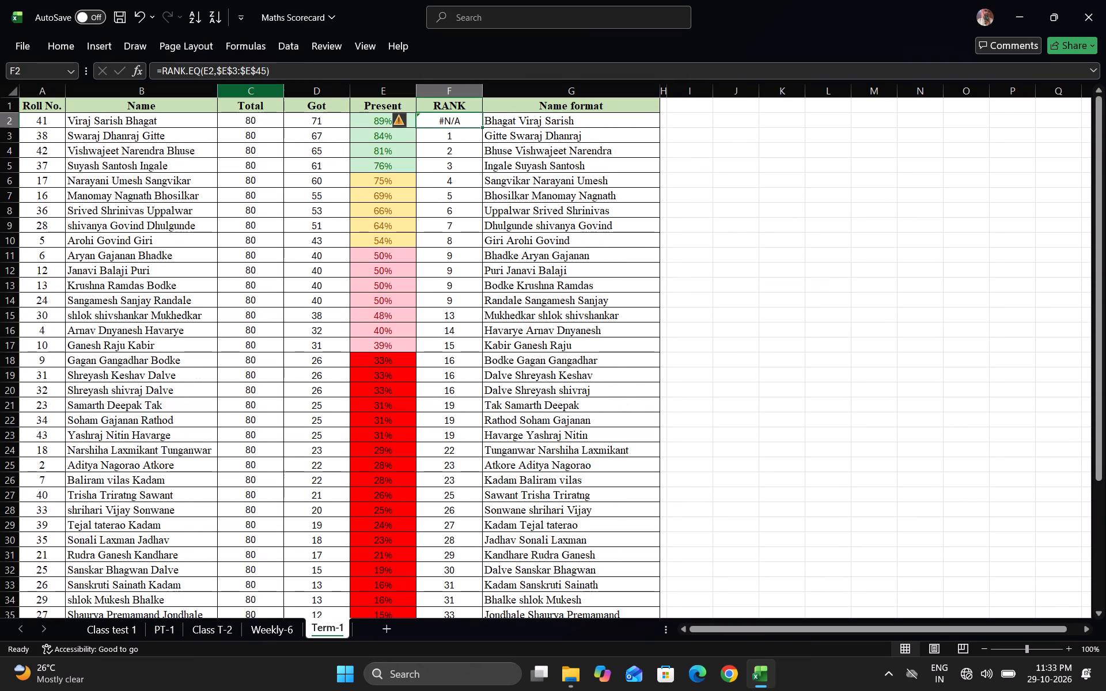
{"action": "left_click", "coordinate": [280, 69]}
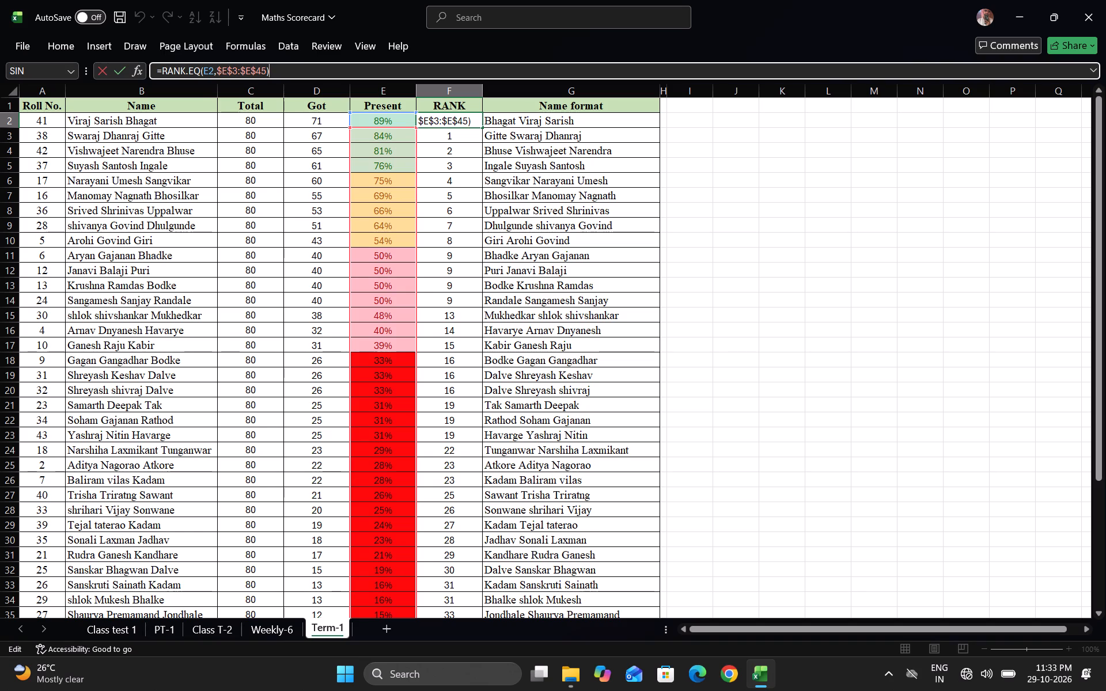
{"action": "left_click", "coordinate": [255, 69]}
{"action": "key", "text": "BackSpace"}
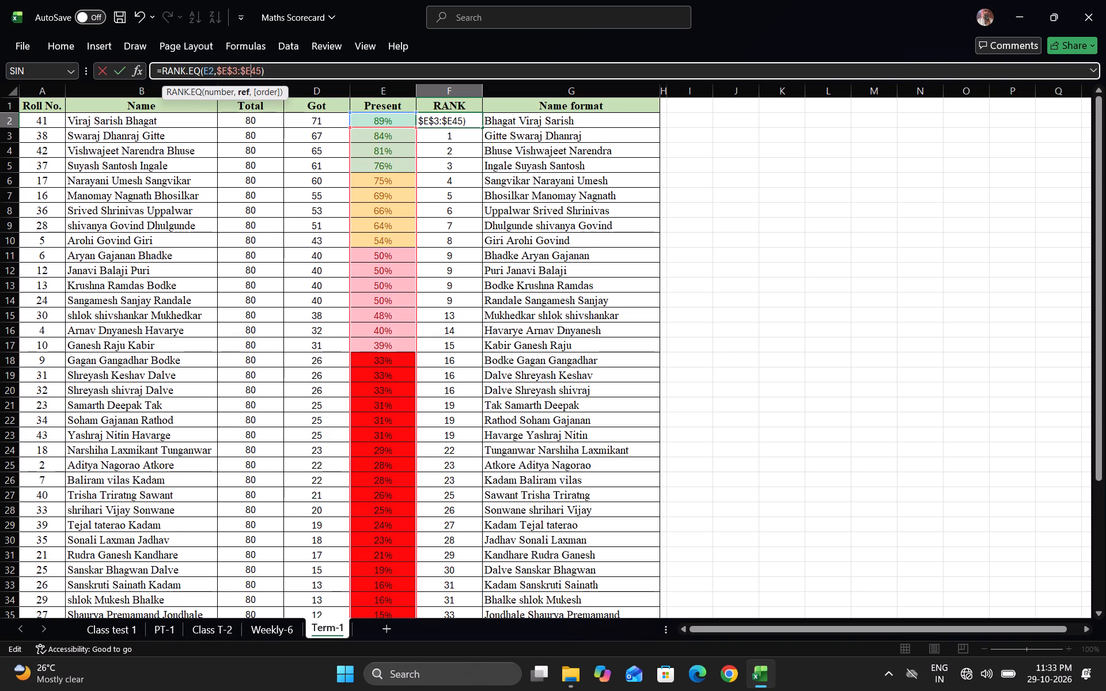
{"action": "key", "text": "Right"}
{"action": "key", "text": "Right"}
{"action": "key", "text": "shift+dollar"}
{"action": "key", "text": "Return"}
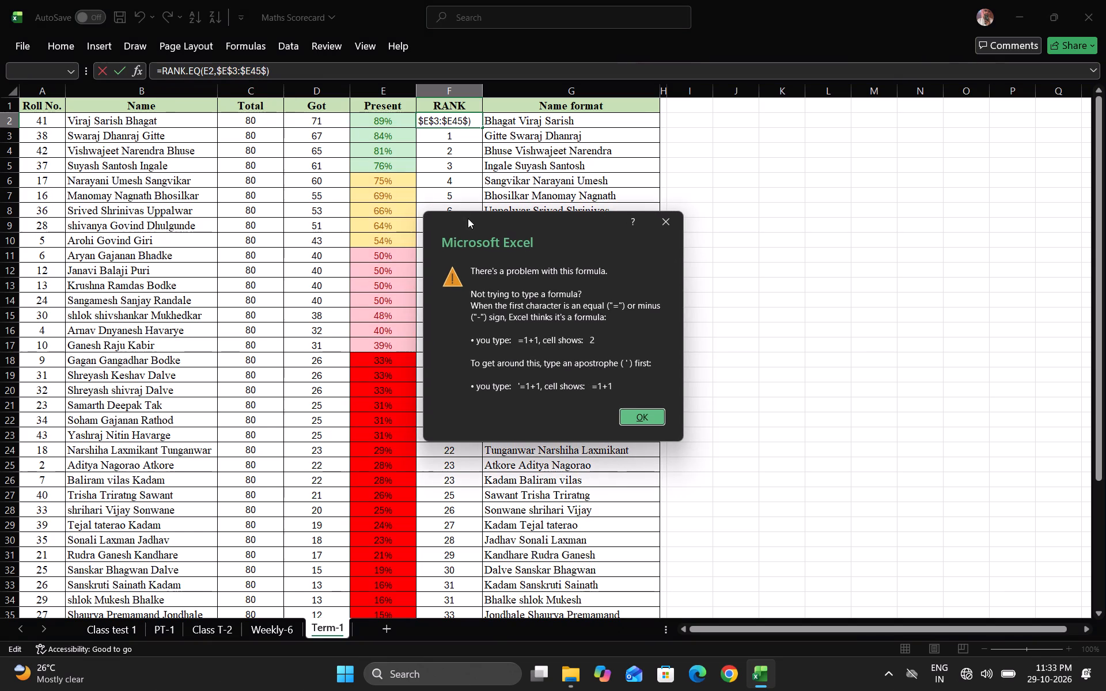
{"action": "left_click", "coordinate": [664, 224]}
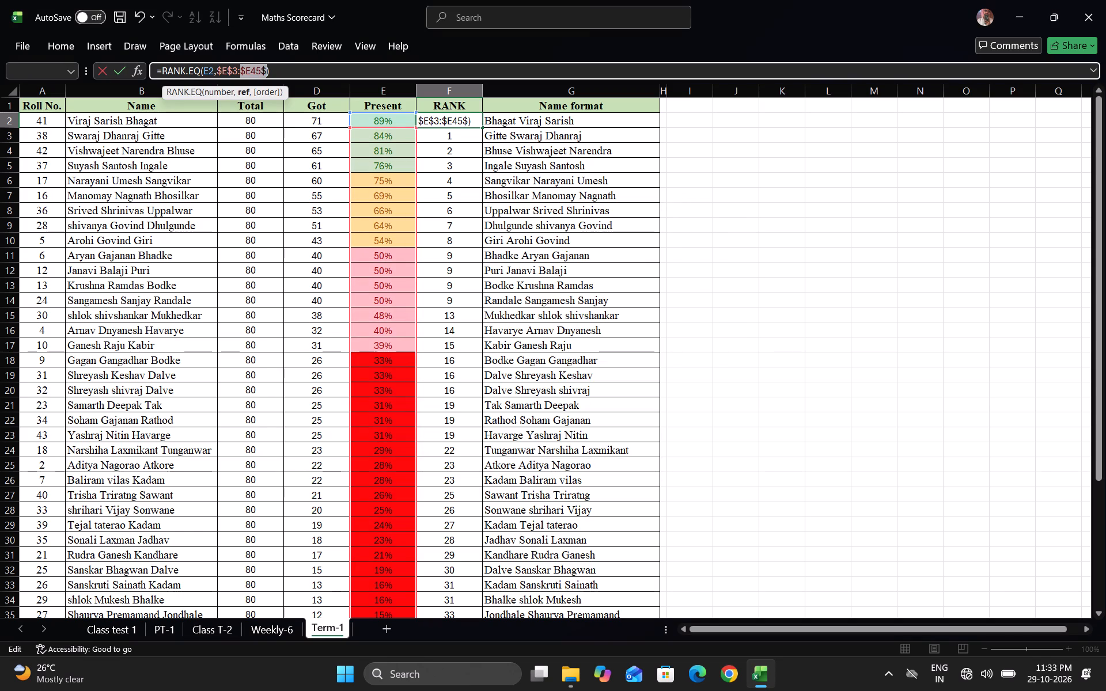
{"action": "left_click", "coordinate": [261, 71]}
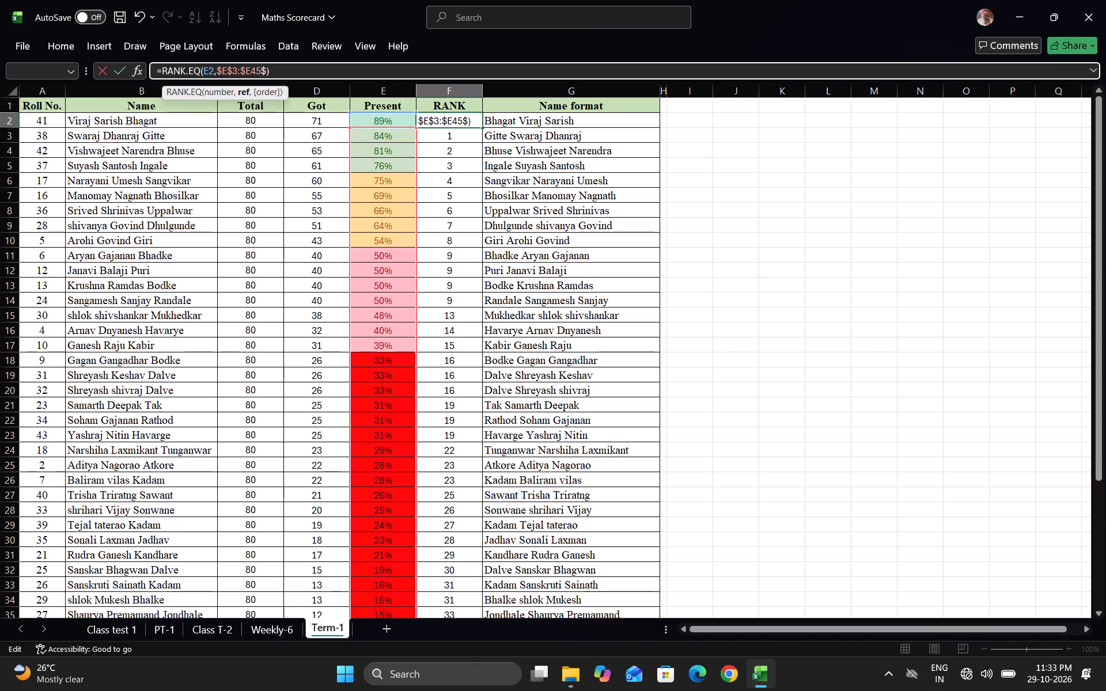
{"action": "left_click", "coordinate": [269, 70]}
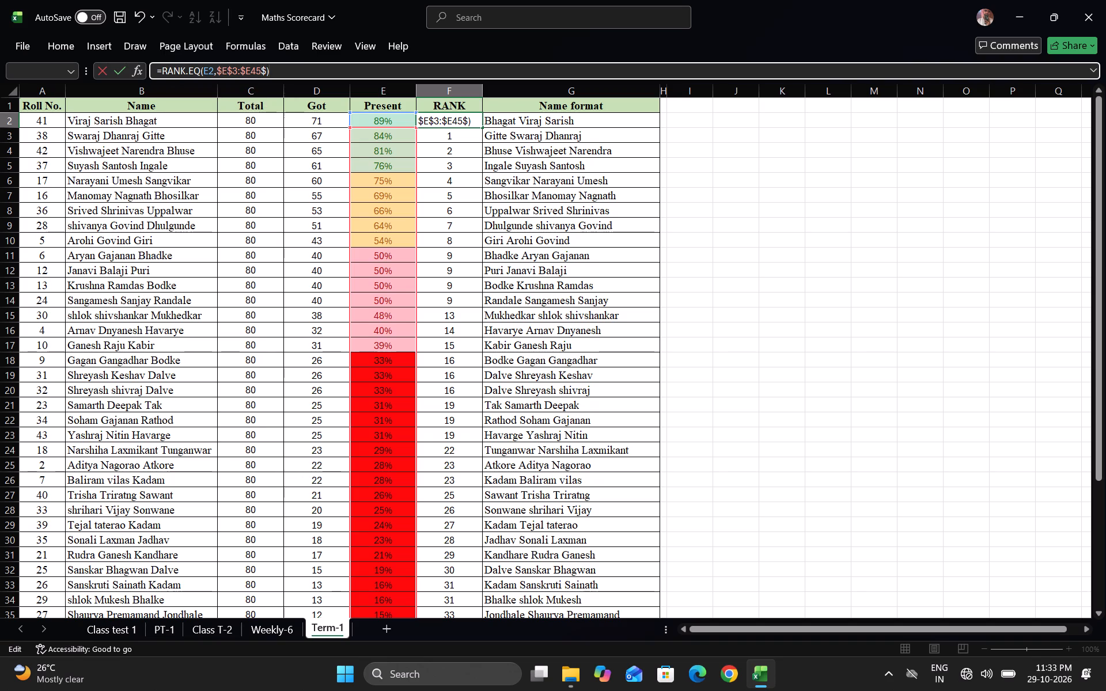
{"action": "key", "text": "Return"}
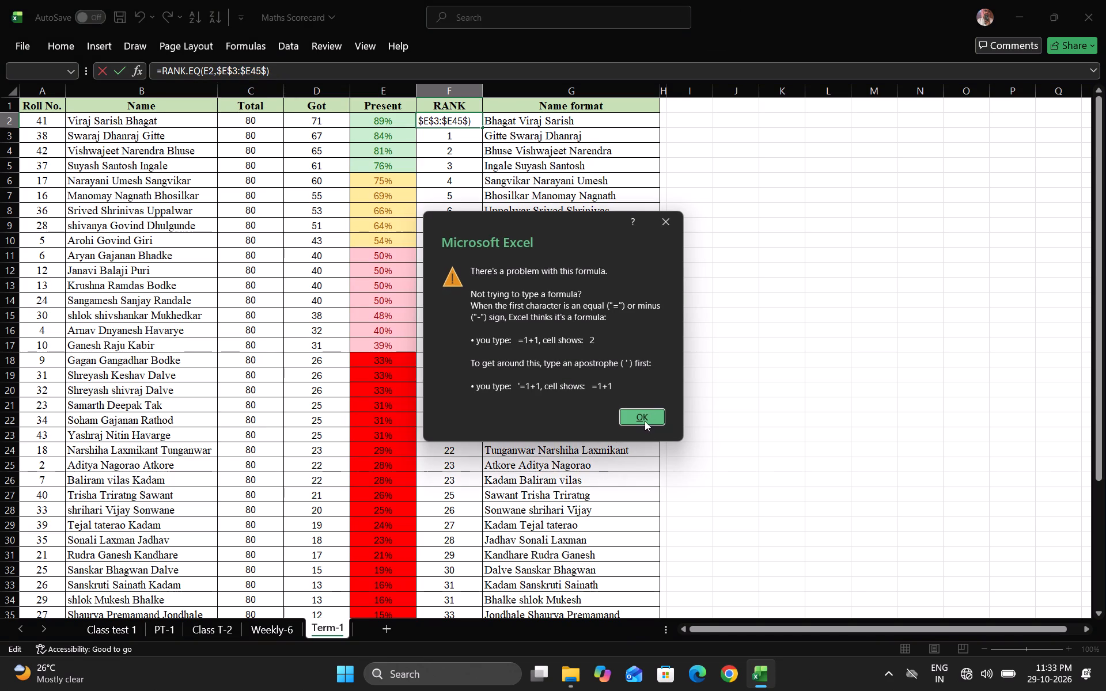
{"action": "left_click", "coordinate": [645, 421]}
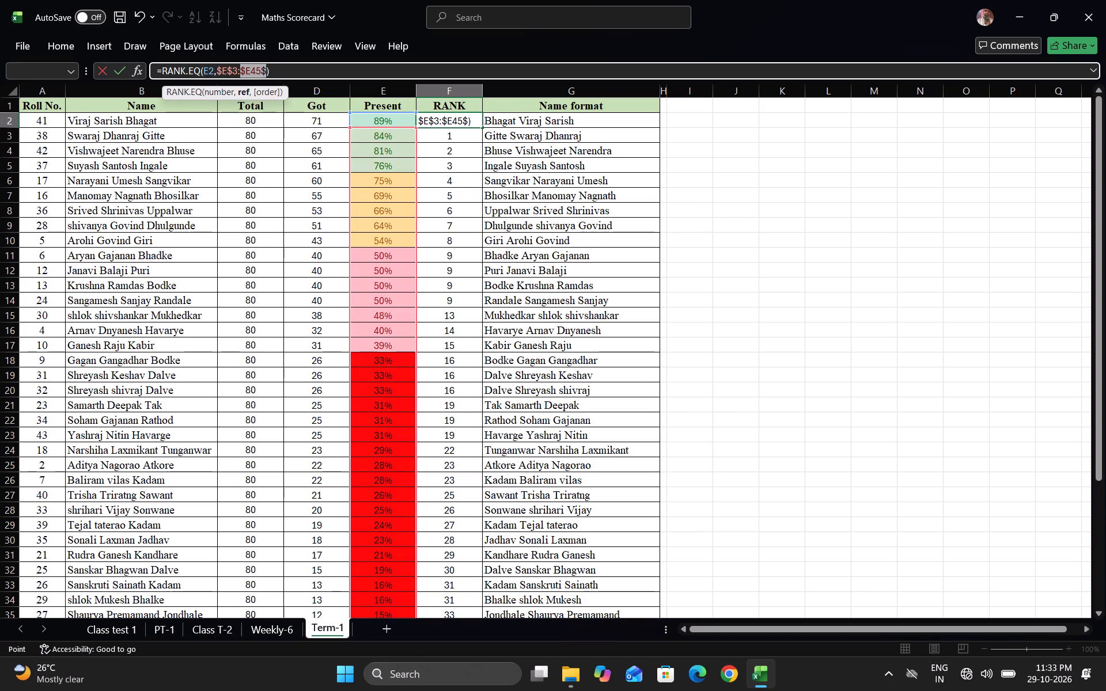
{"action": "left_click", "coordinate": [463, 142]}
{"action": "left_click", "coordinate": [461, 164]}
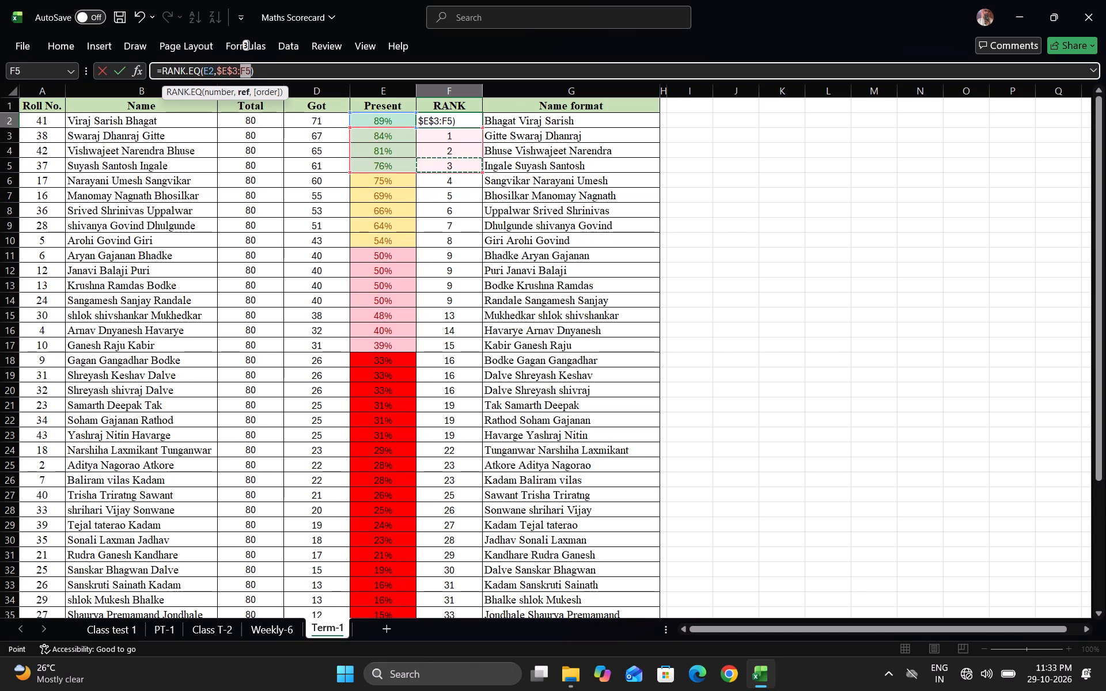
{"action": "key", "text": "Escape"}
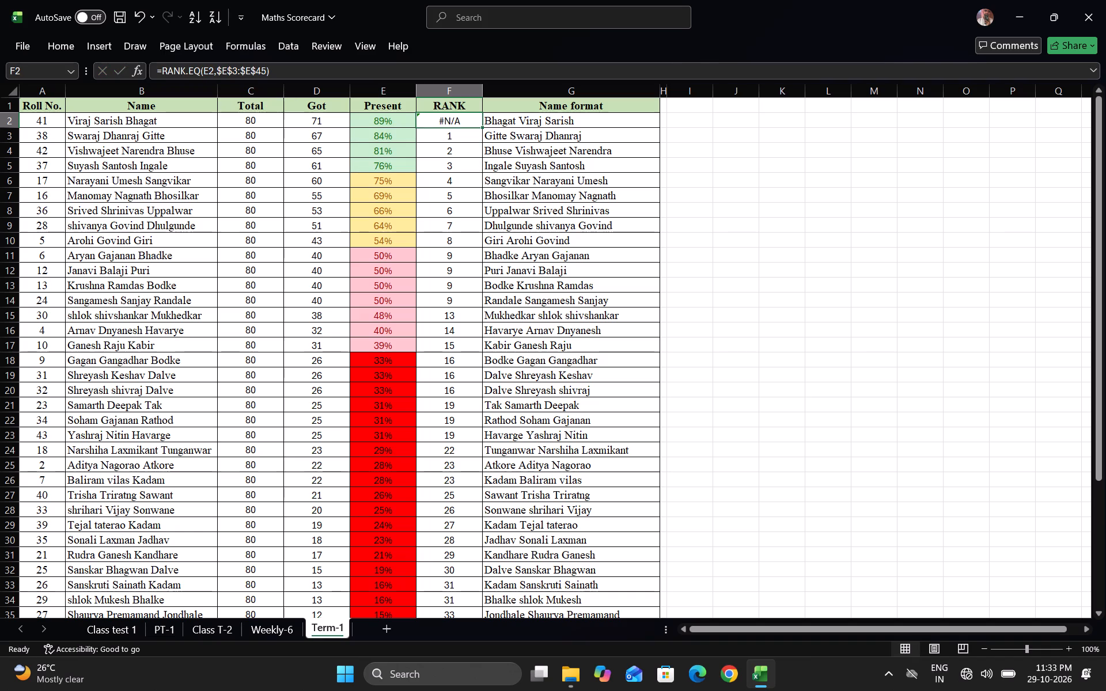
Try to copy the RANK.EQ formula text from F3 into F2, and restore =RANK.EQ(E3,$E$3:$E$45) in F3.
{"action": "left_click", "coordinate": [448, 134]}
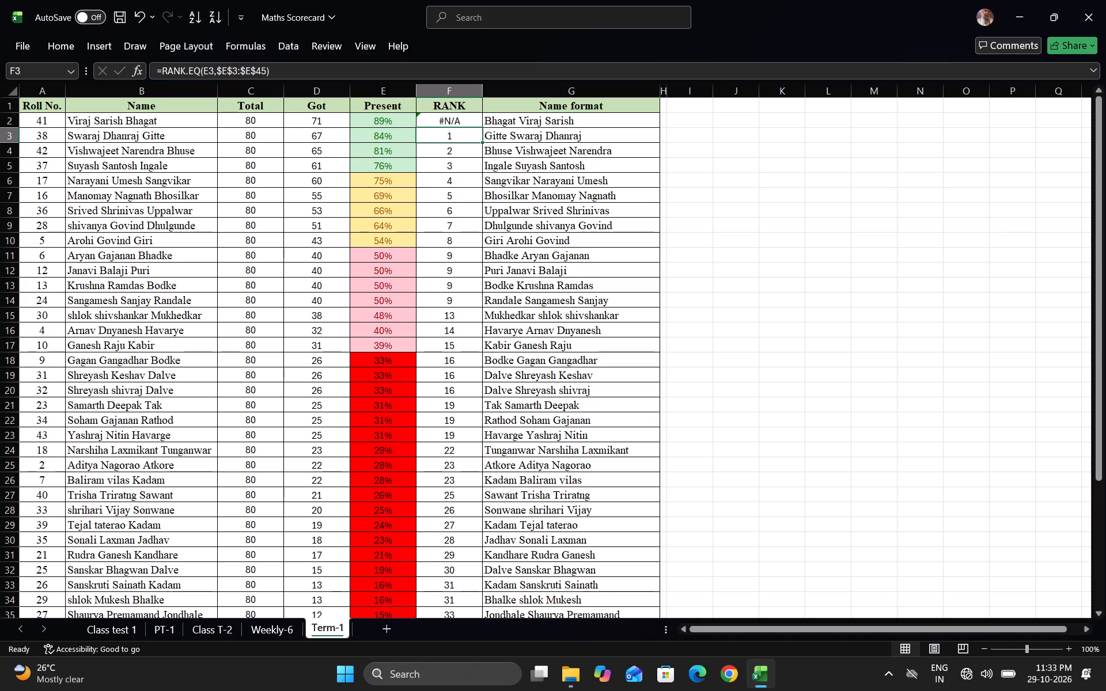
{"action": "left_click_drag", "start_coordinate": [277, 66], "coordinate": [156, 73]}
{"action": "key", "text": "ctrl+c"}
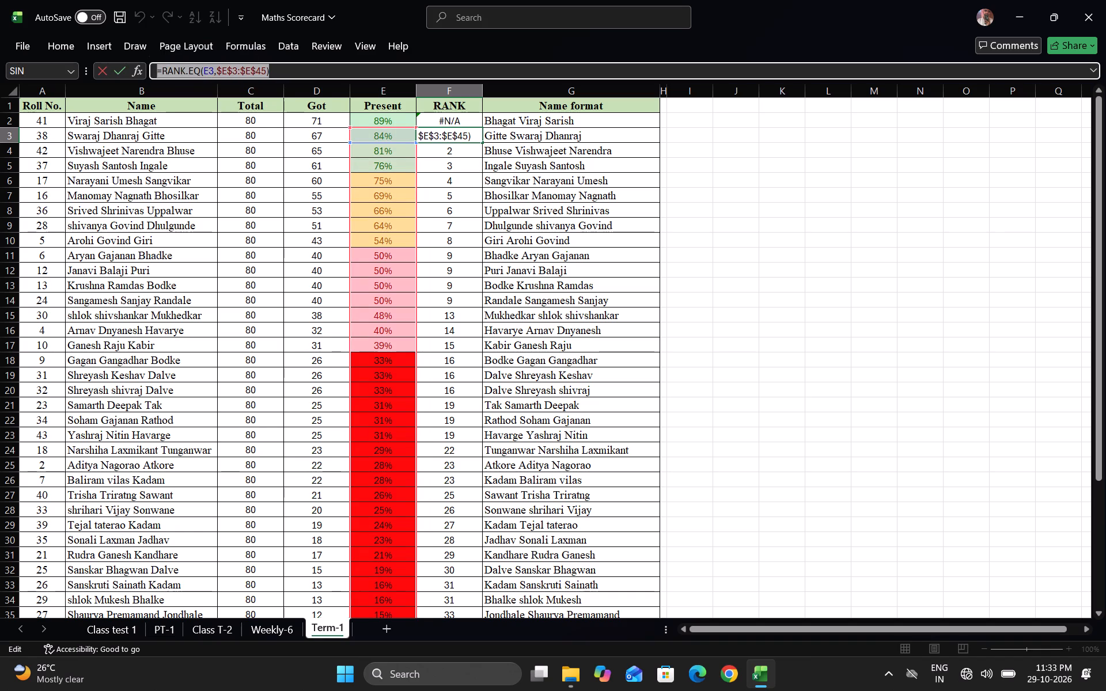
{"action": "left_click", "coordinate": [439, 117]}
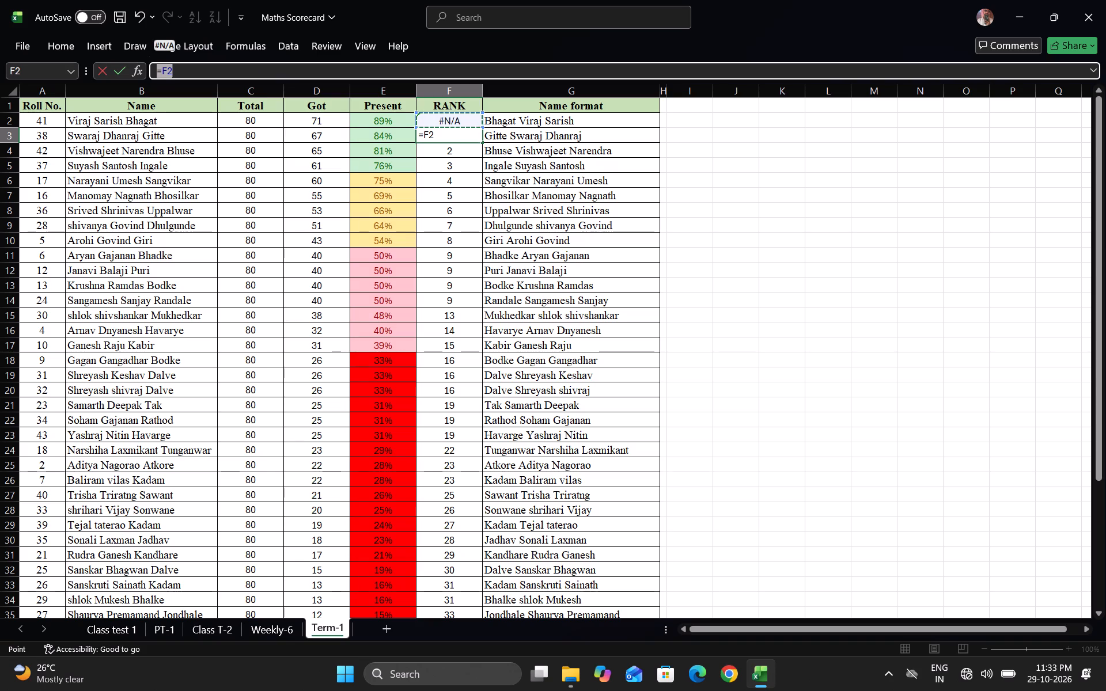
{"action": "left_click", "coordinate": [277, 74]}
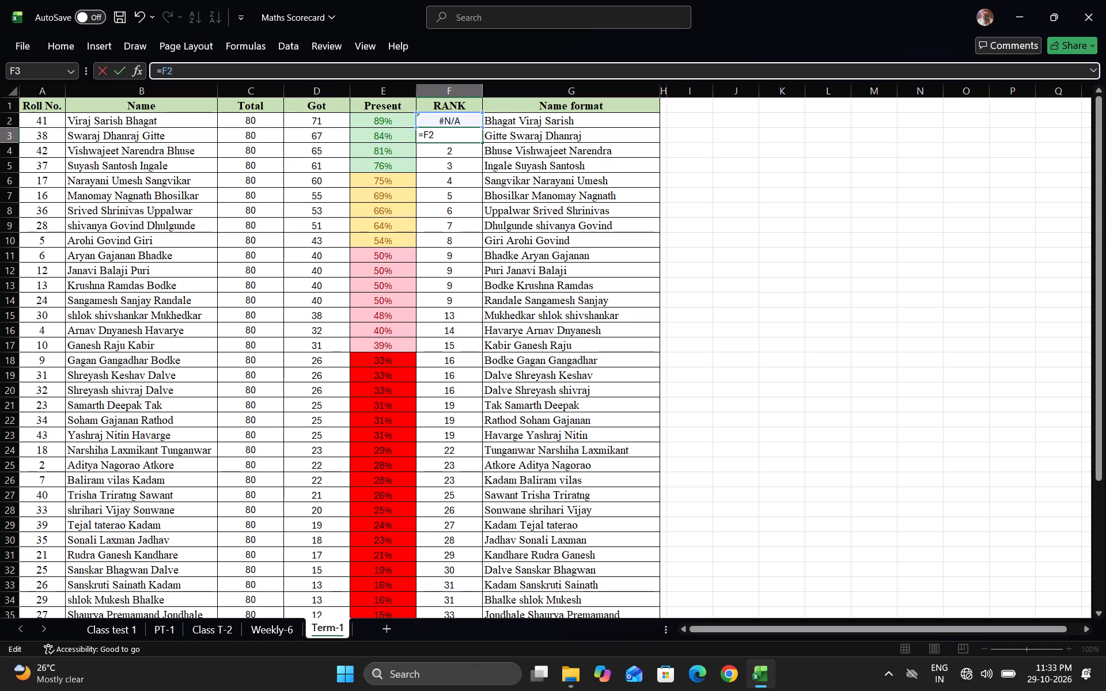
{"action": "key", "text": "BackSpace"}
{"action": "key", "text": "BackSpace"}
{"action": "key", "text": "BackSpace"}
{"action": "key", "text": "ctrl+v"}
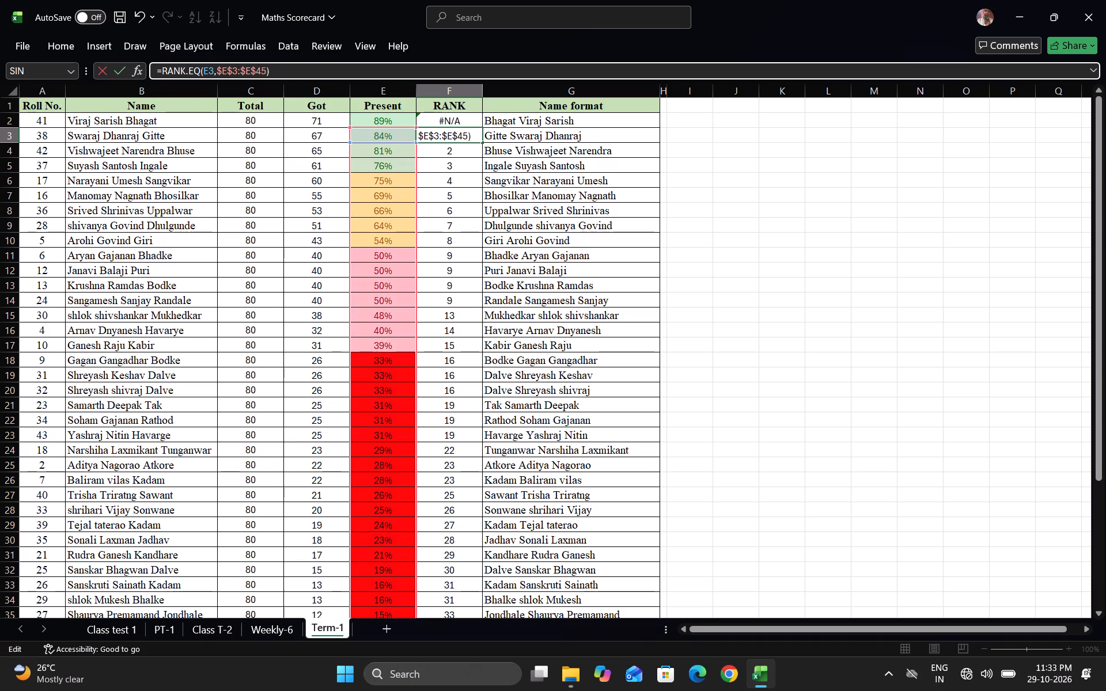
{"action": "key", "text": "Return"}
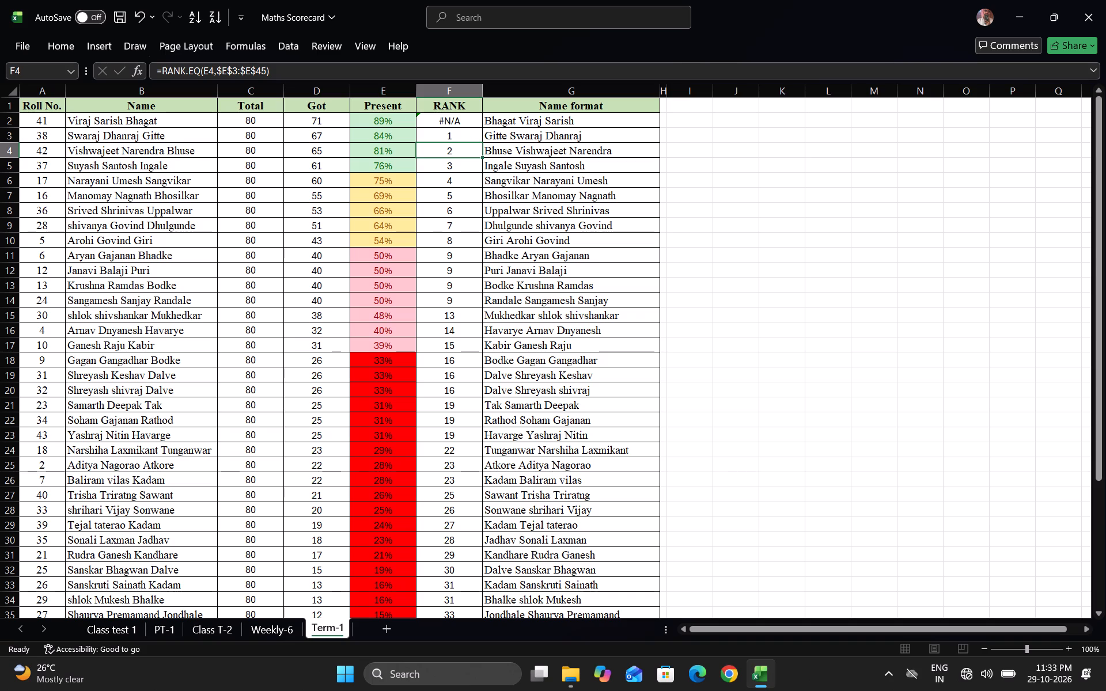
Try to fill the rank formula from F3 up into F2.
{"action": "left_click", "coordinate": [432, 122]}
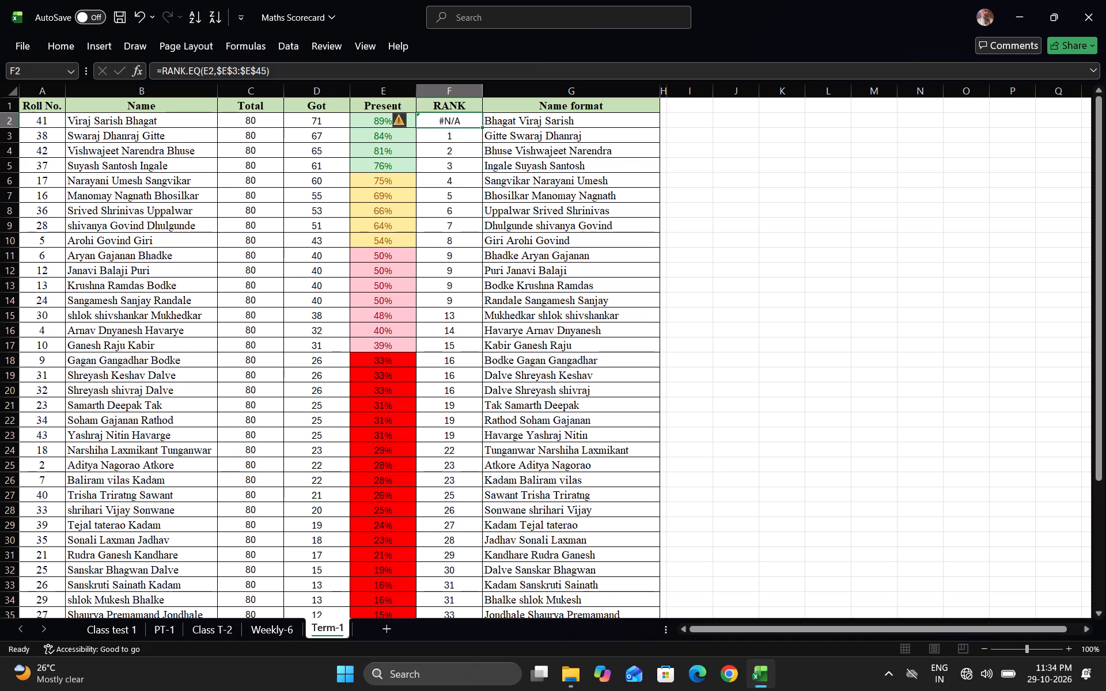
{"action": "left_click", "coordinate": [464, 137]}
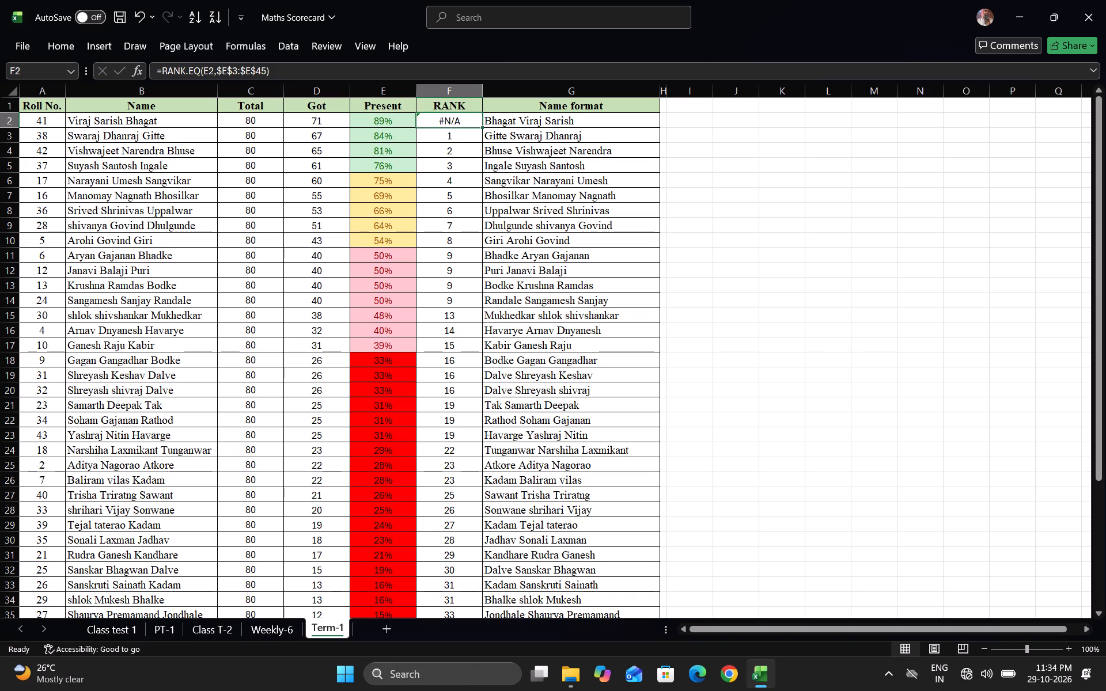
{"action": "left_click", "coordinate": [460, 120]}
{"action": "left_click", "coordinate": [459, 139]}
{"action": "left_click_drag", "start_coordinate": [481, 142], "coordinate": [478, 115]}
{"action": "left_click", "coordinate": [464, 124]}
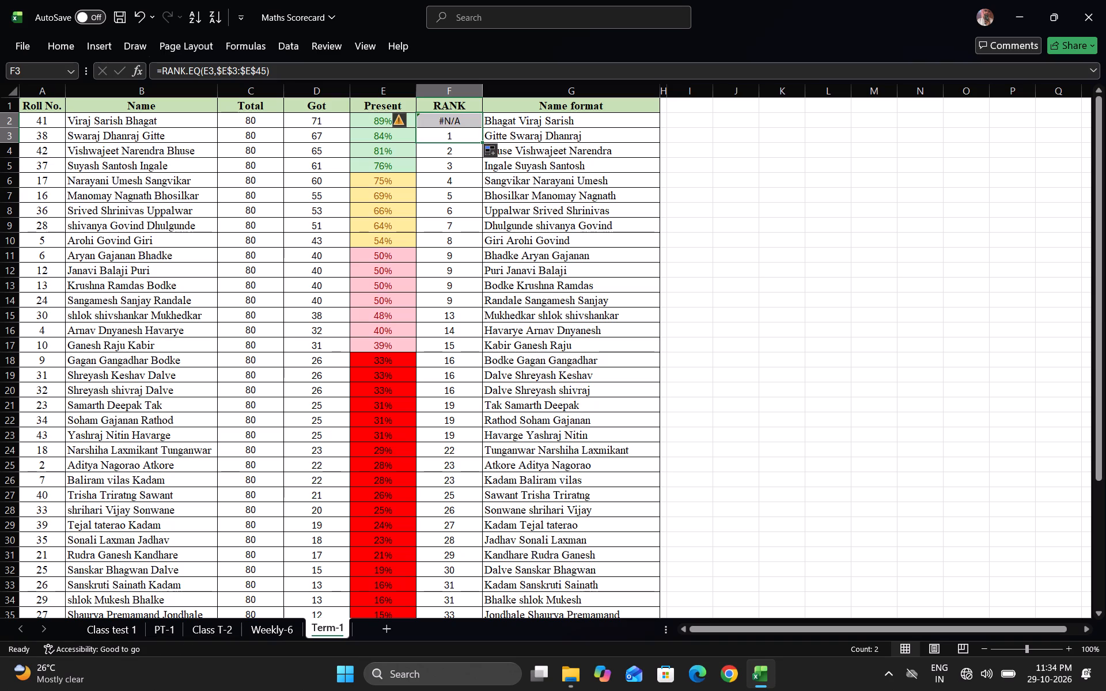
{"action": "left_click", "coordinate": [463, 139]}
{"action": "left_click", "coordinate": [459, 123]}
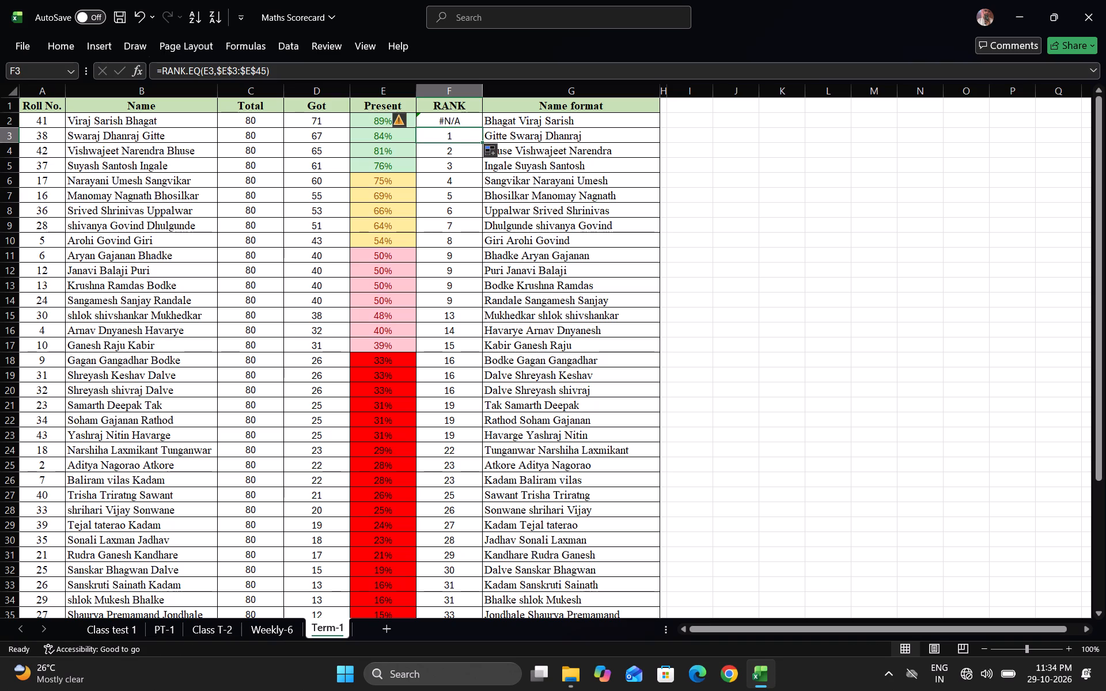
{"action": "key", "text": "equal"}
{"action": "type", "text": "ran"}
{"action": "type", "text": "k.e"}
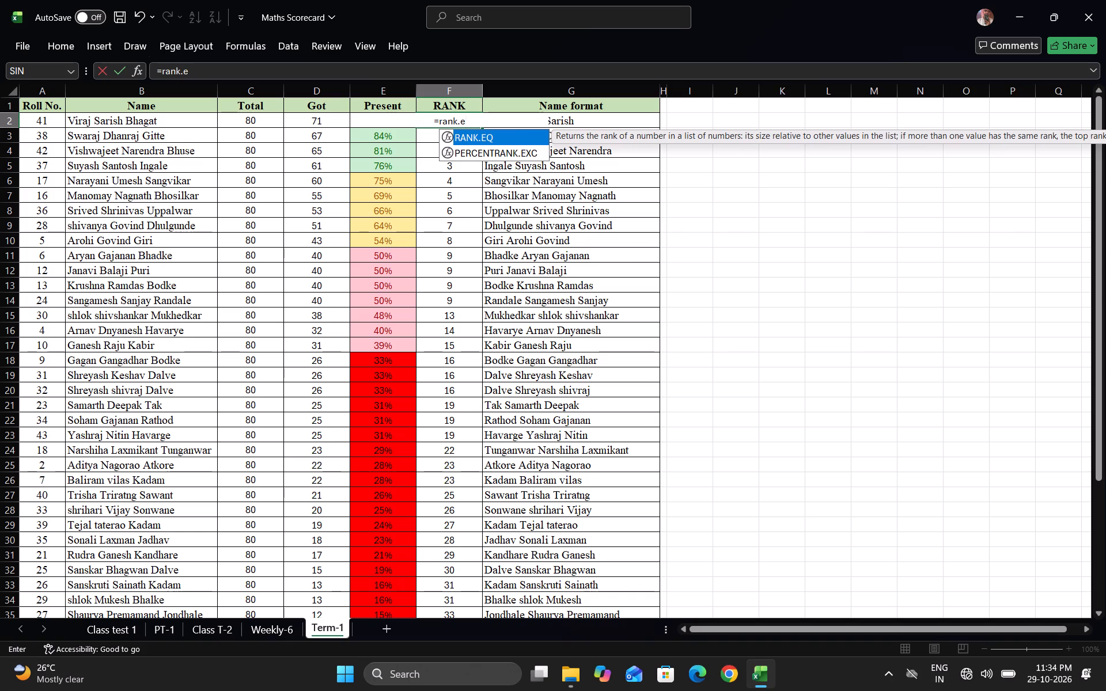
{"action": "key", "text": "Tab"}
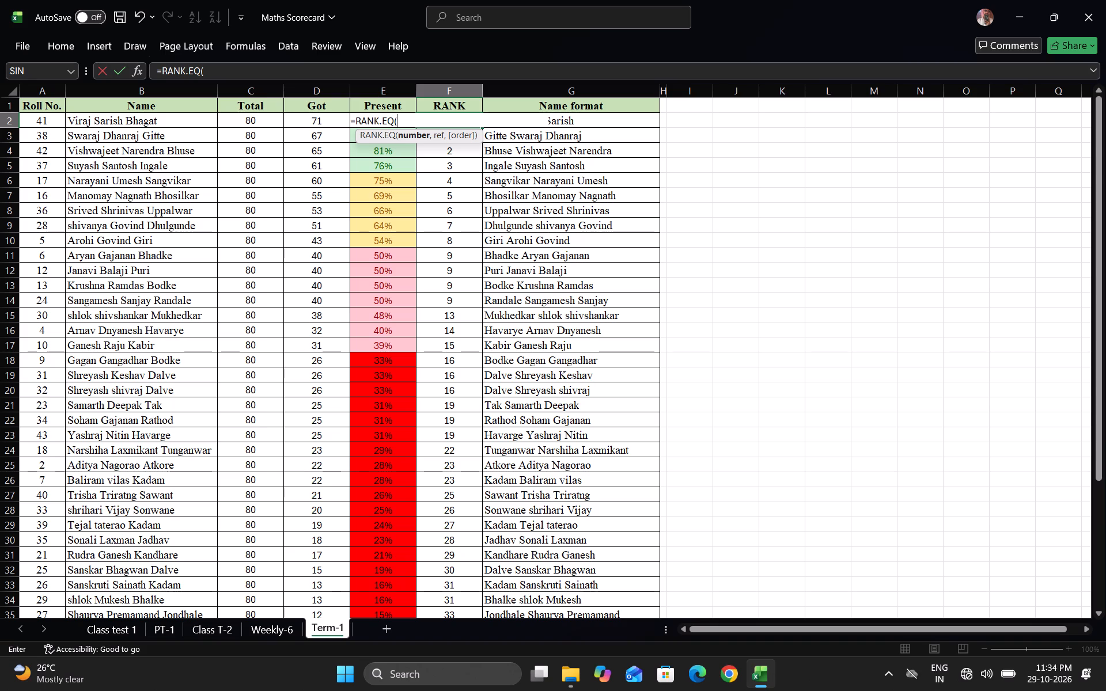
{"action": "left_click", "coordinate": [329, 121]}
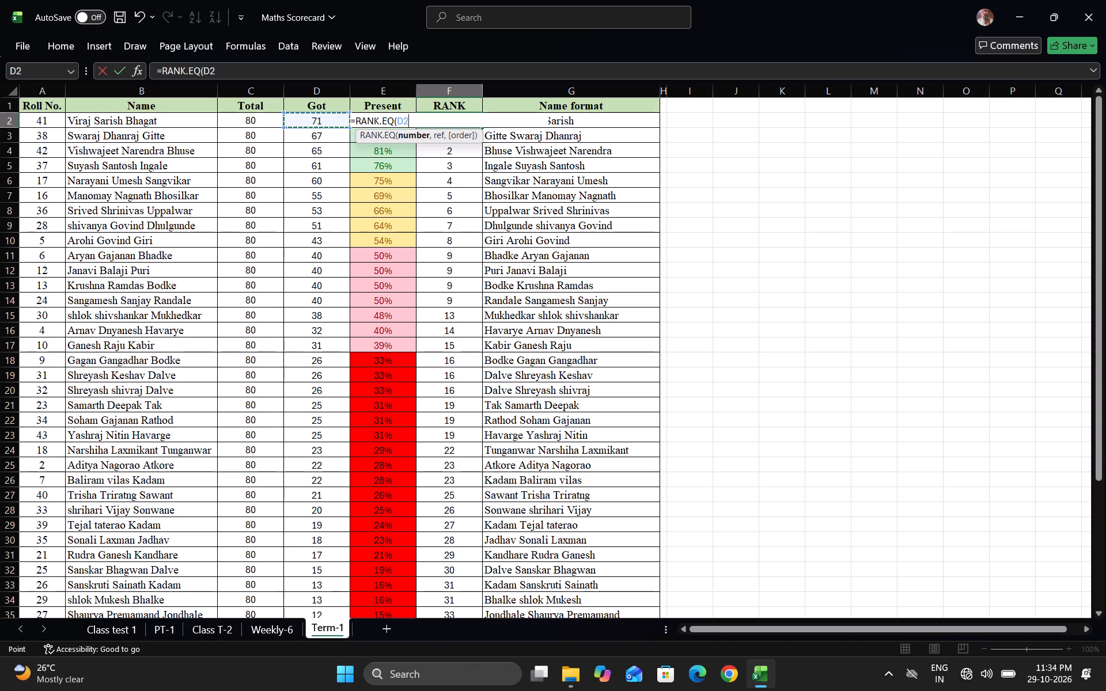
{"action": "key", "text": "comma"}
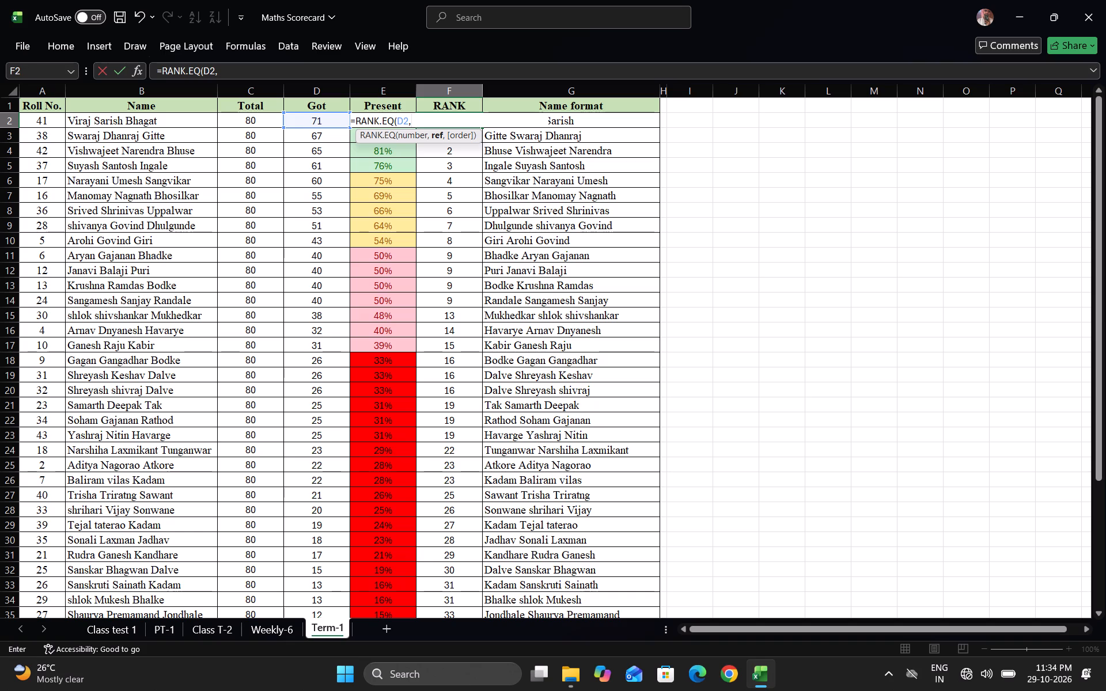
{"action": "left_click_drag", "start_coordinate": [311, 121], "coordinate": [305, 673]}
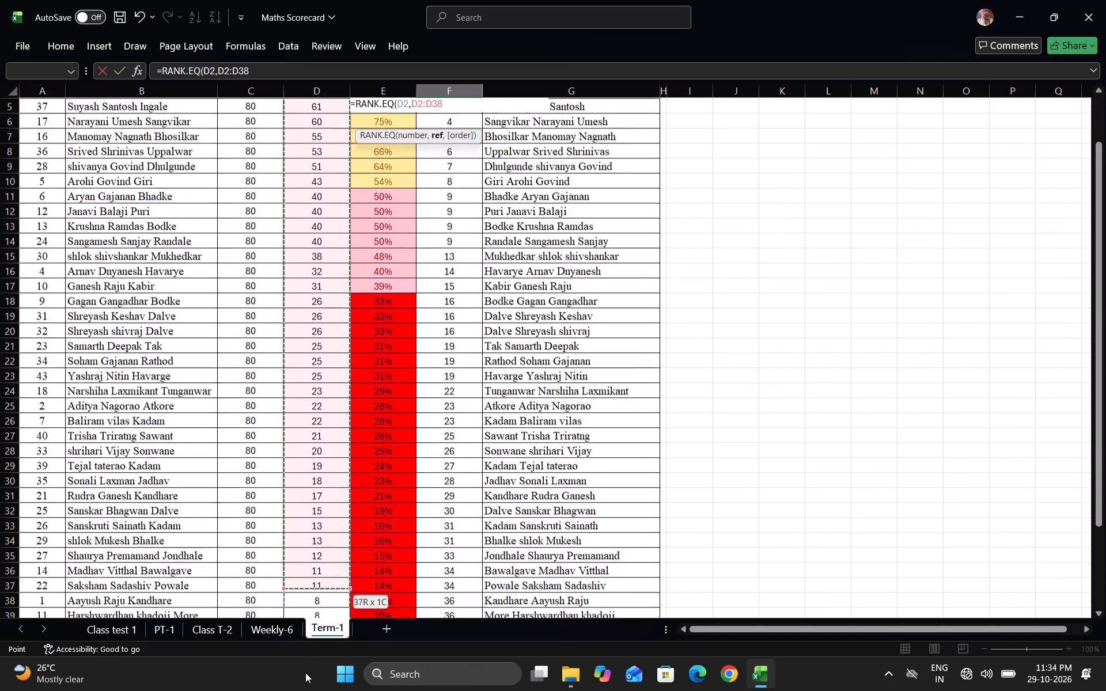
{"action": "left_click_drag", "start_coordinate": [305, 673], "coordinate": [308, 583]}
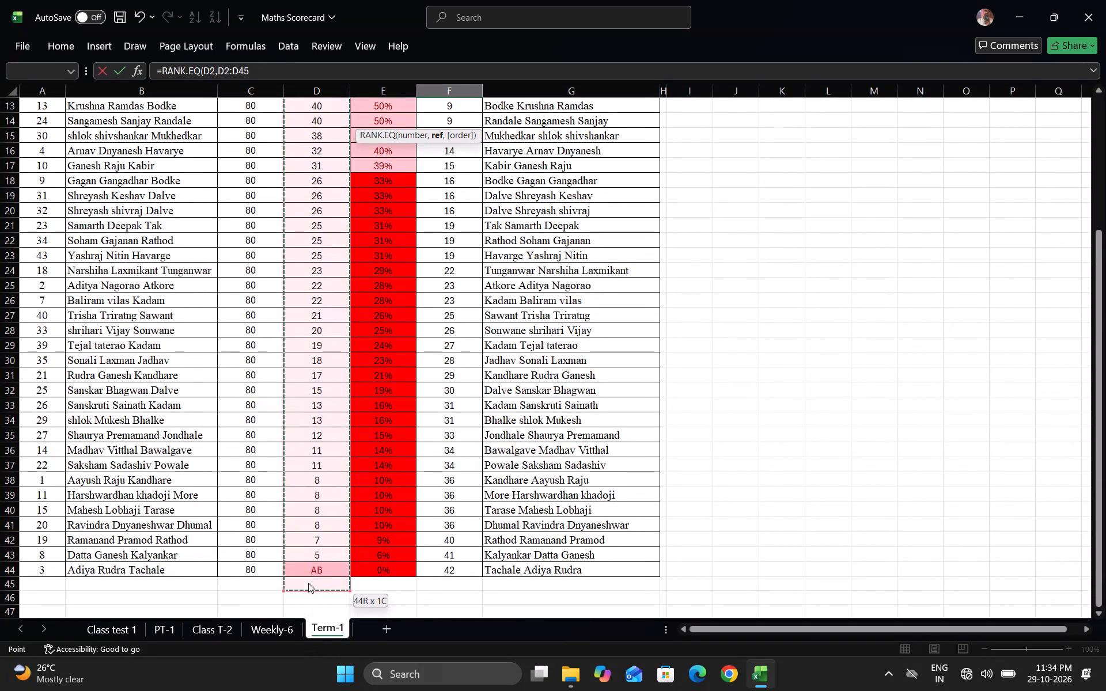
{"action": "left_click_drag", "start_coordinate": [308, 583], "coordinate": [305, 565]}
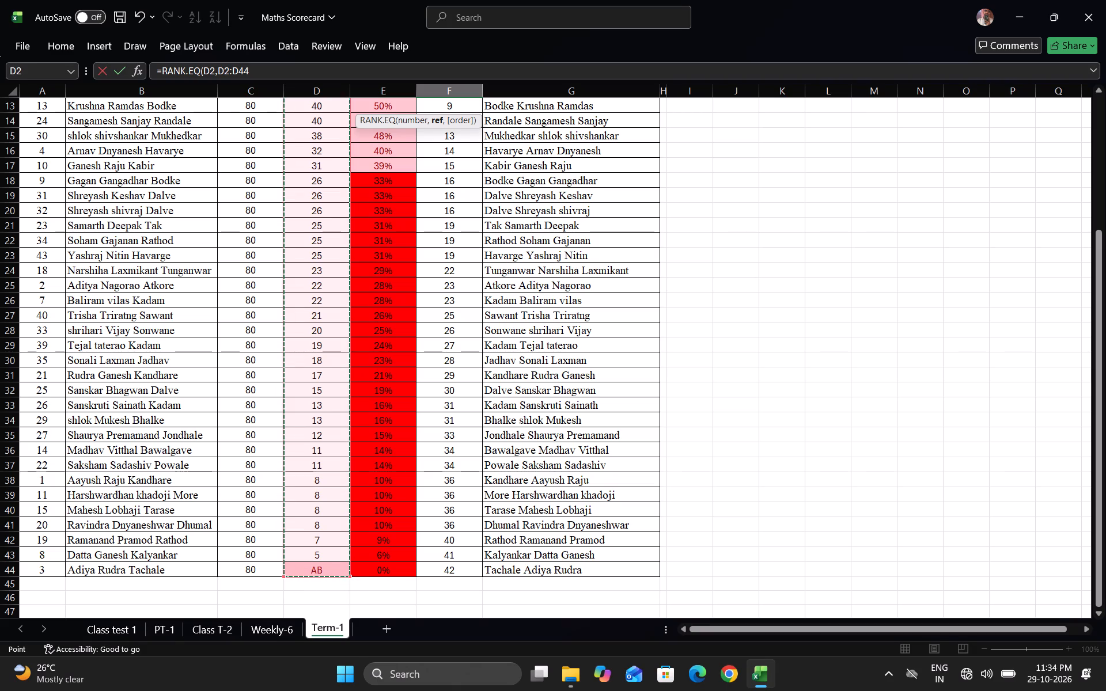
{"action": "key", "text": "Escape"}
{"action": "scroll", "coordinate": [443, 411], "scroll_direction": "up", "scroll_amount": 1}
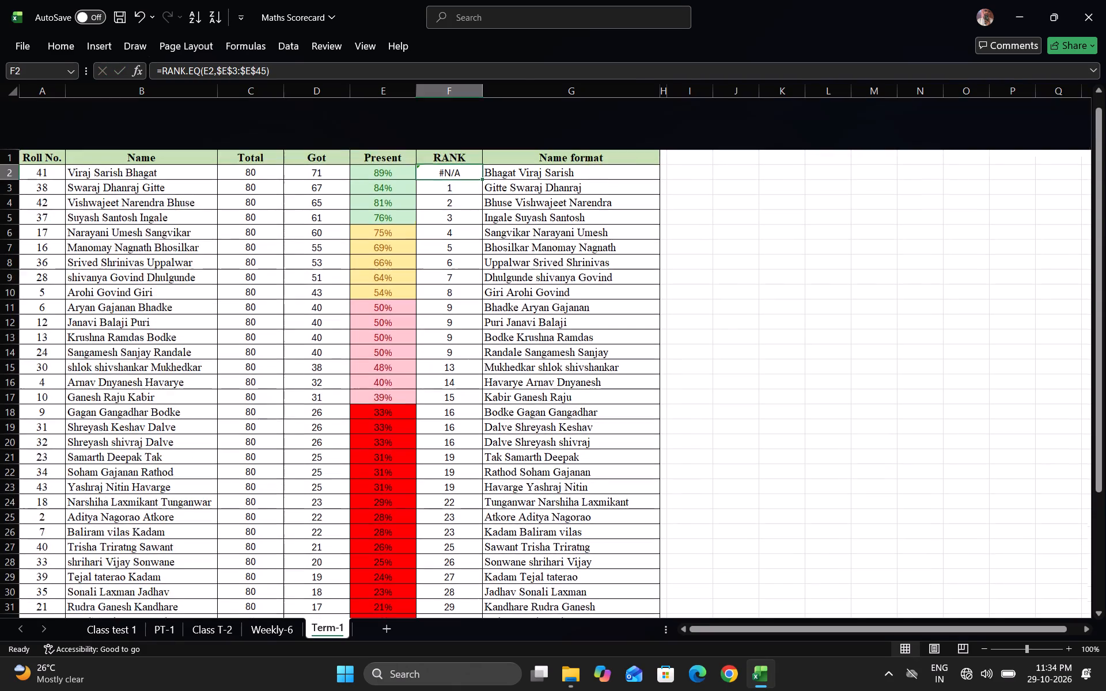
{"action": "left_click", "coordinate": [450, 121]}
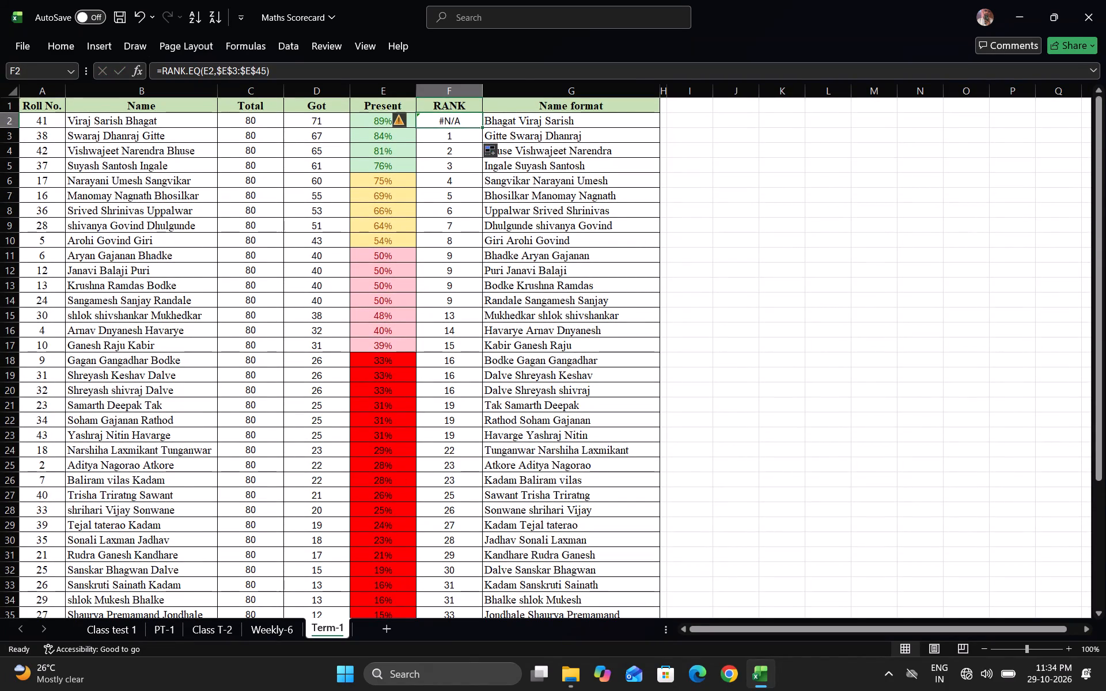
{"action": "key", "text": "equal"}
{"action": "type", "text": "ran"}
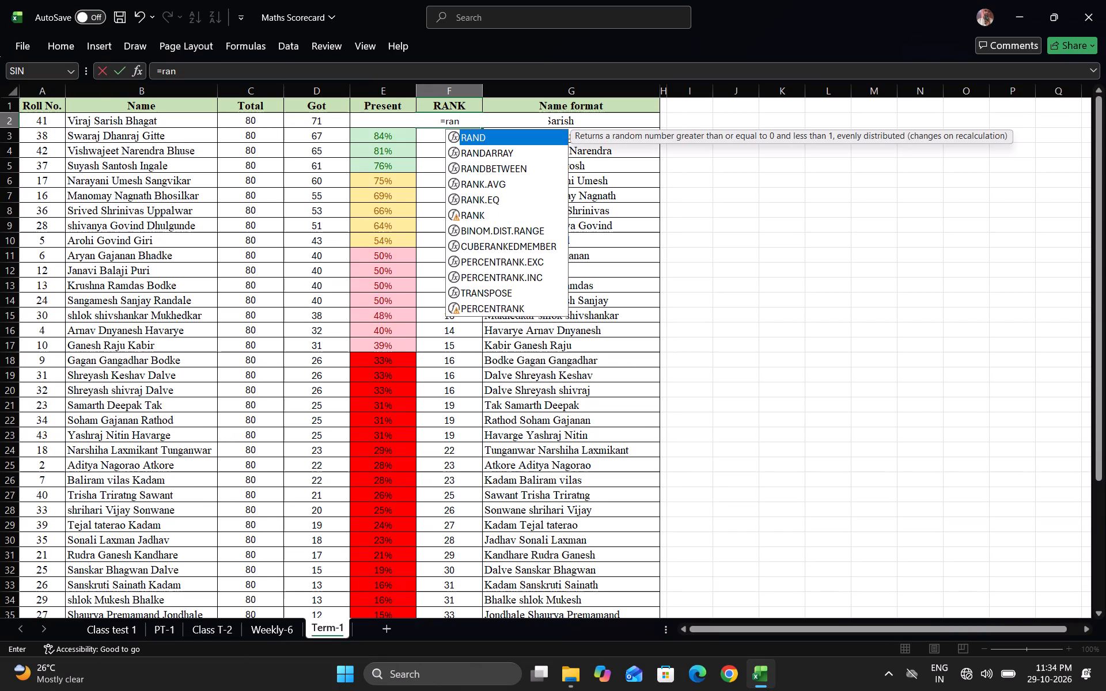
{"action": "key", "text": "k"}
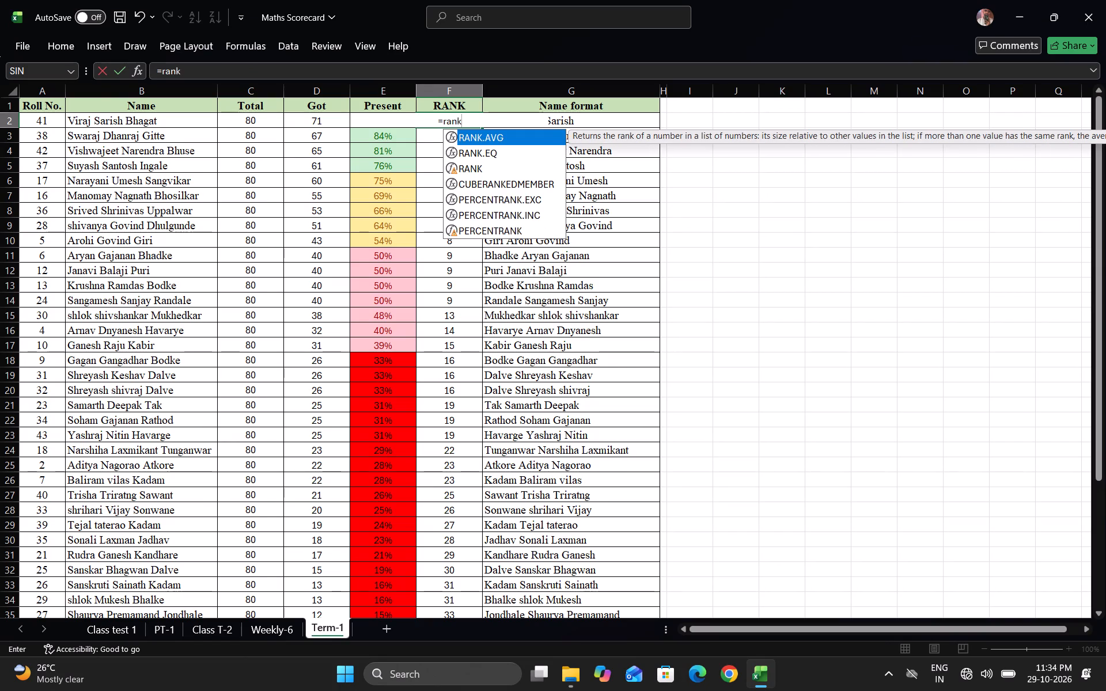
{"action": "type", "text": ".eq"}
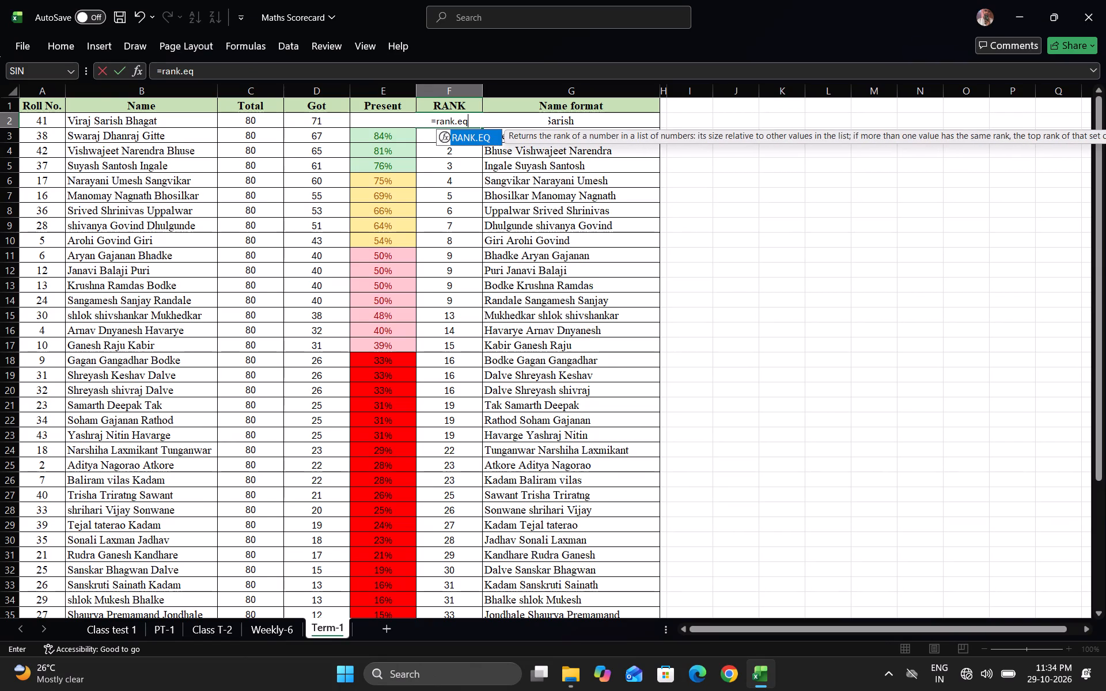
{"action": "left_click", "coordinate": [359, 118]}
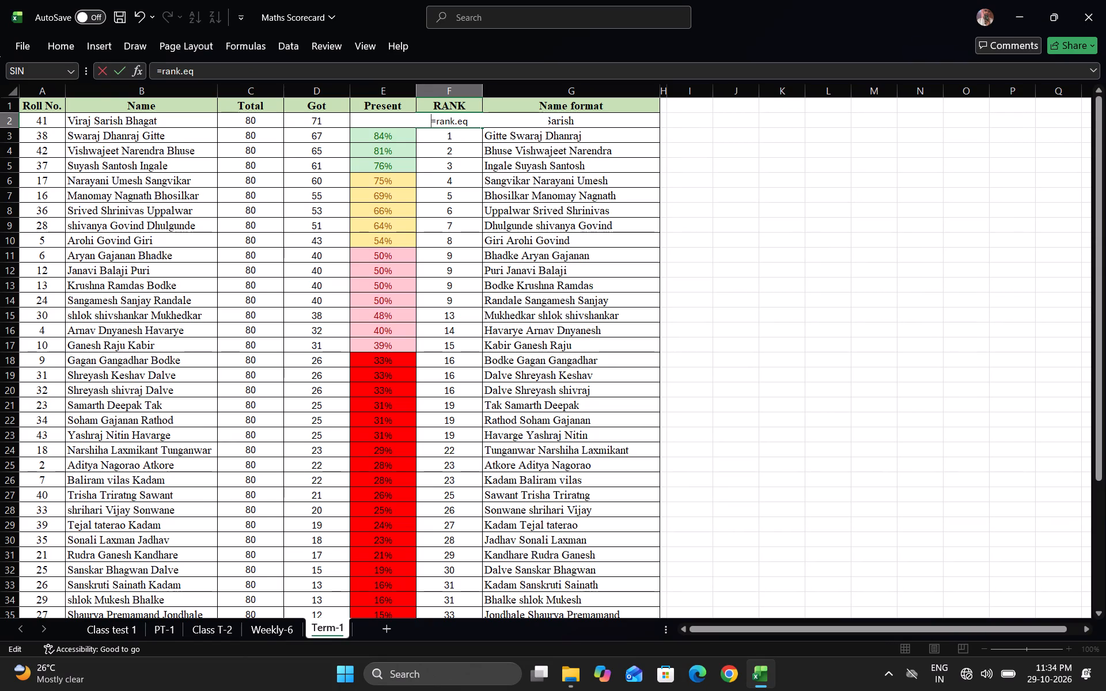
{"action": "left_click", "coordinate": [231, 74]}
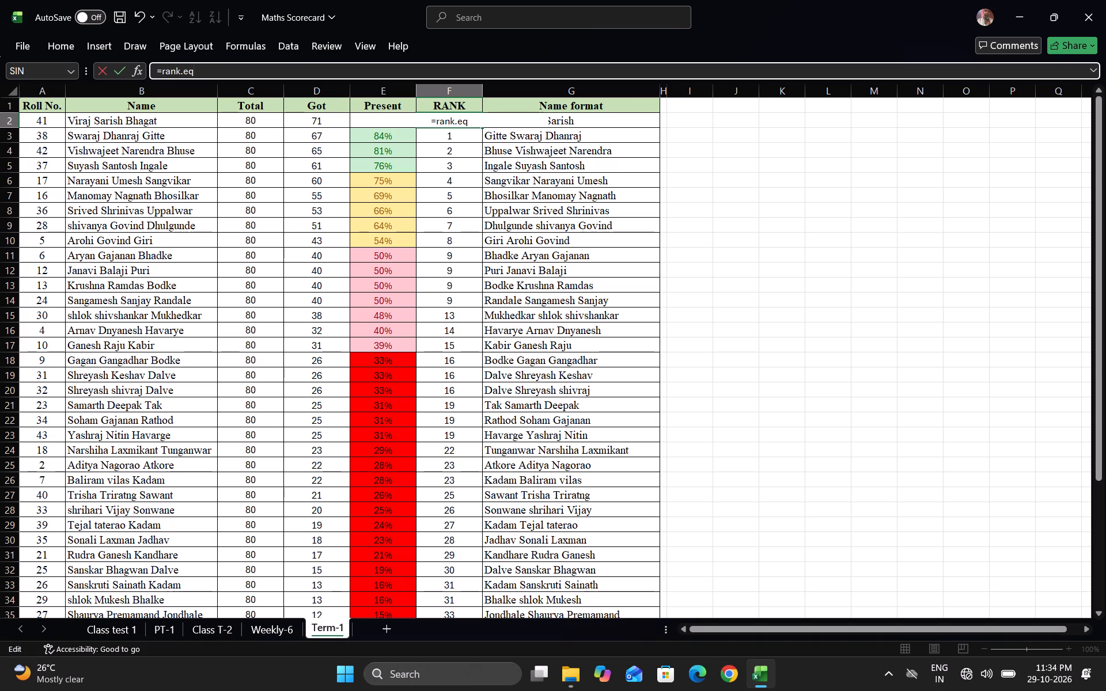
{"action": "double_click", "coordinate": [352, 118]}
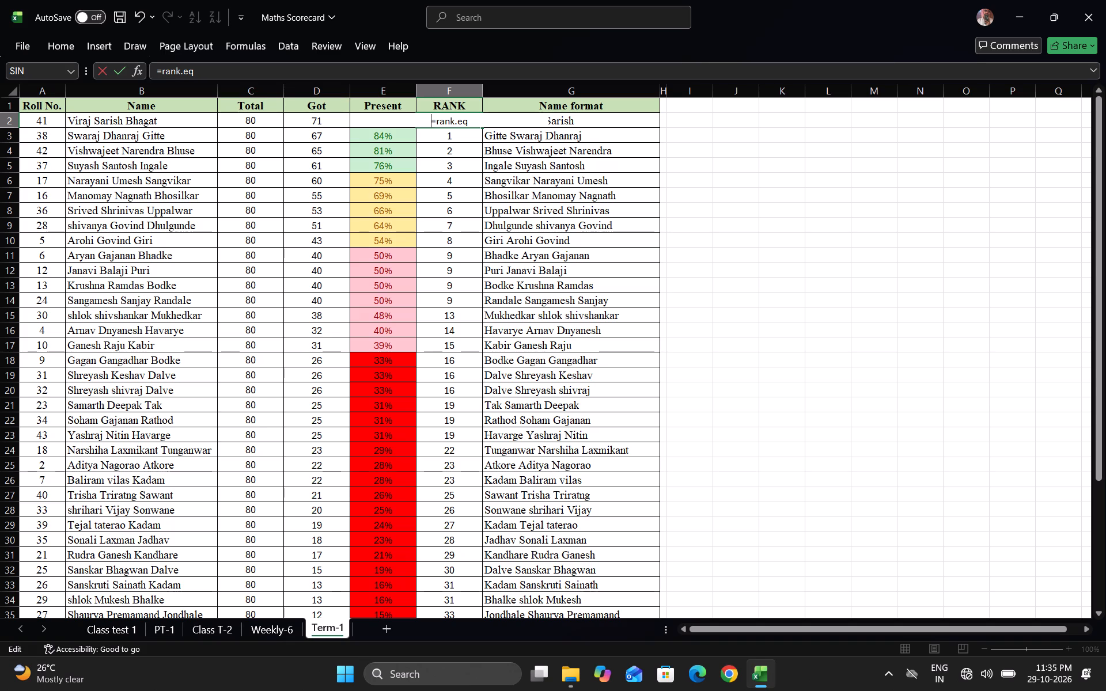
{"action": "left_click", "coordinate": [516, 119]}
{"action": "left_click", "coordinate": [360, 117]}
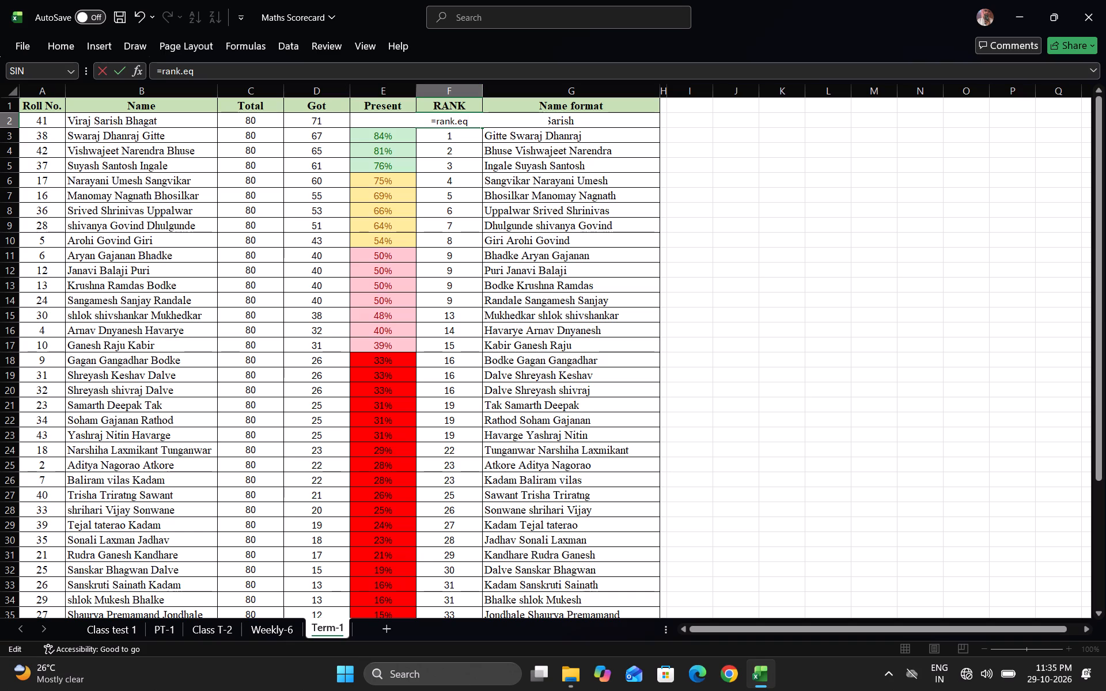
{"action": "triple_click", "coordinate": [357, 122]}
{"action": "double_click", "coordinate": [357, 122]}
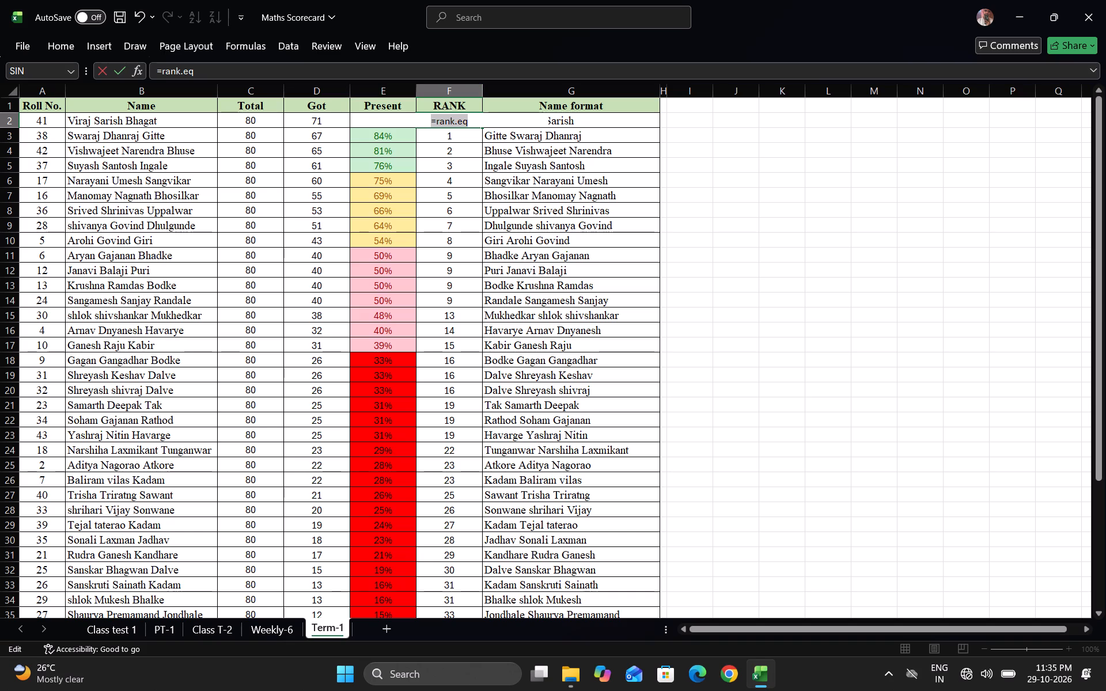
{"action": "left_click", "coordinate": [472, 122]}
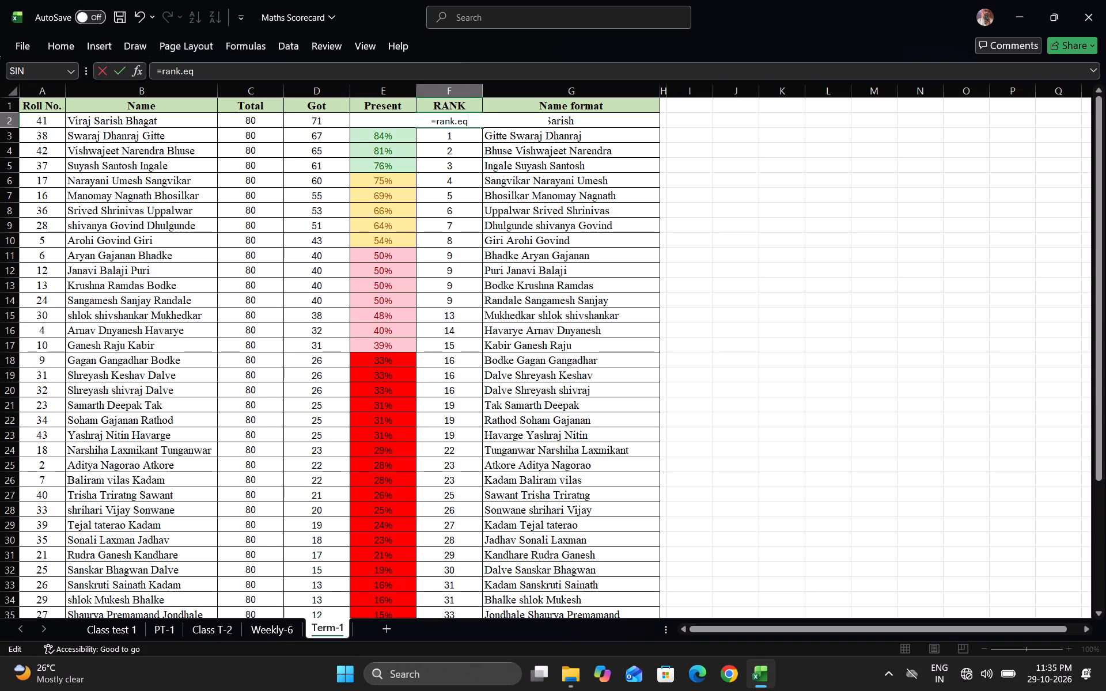
Clear the rank formula from cell F2 so the cell is empty.
{"action": "key", "text": "BackSpace"}
{"action": "key", "text": "BackSpace"}
{"action": "key", "text": "BackSpace"}
{"action": "key", "text": "BackSpace"}
{"action": "key", "text": "BackSpace"}
{"action": "key", "text": "BackSpace"}
{"action": "key", "text": "BackSpace"}
{"action": "key", "text": "BackSpace"}
{"action": "key", "text": "BackSpace"}
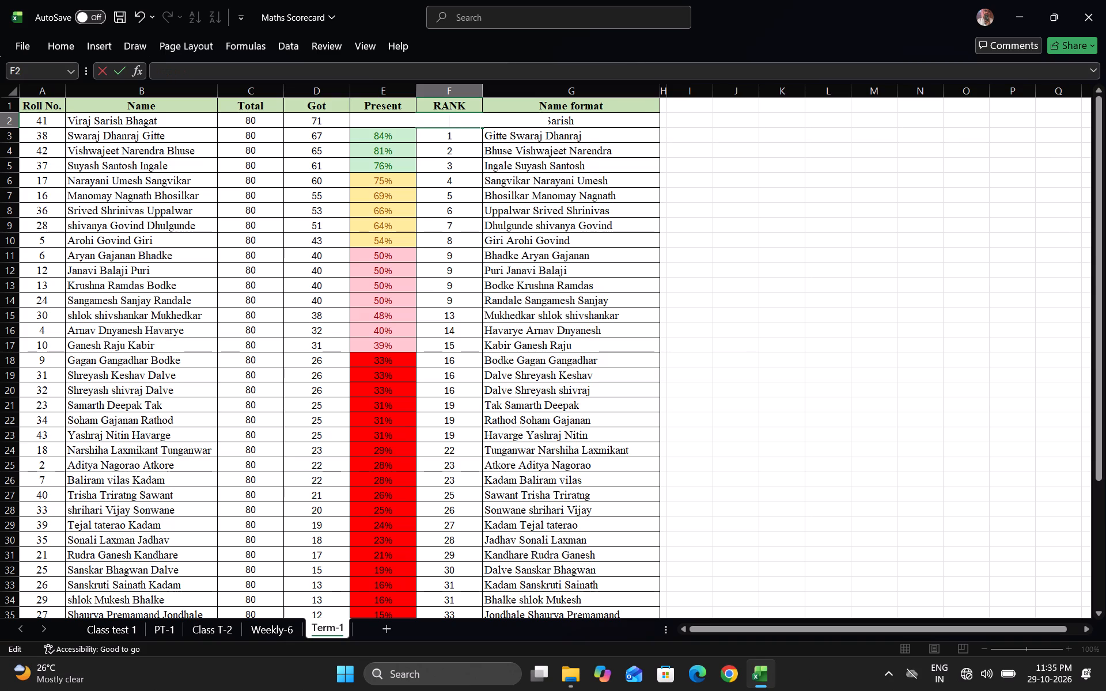
Begin a RANK.EQ formula in empty cell I2 that ranks E2 against the Present percentages in E2:E44.
{"action": "left_click", "coordinate": [694, 122]}
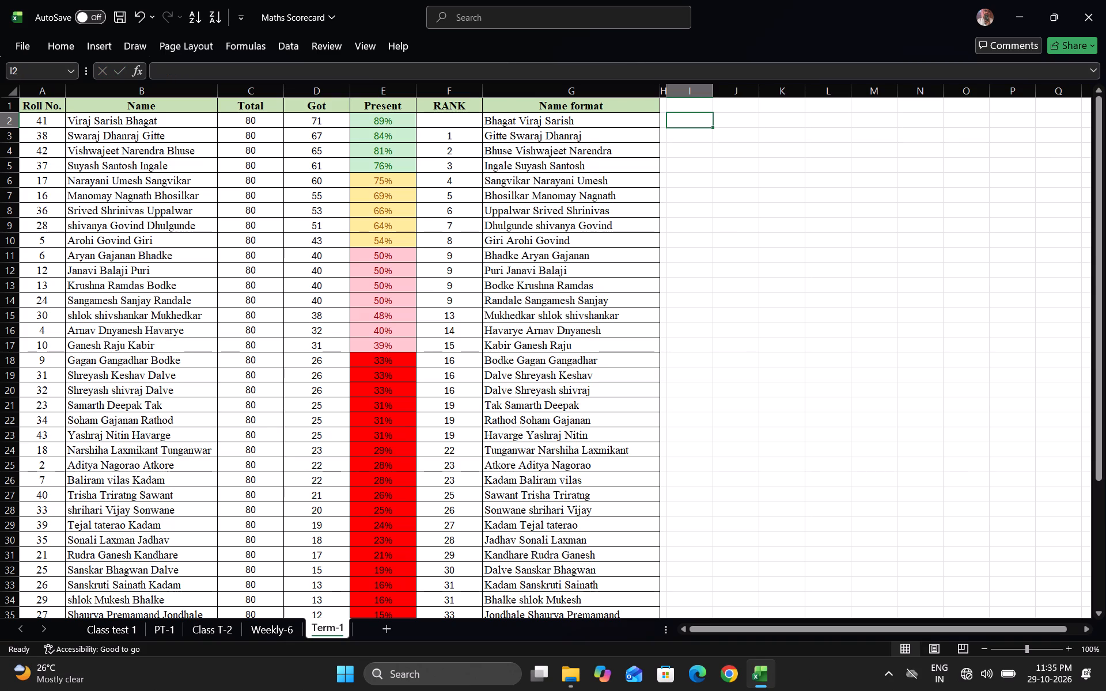
{"action": "type", "text": "=="}
{"action": "key", "text": "BackSpace"}
{"action": "key", "text": "BackSpace"}
{"action": "key", "text": "BackSpace"}
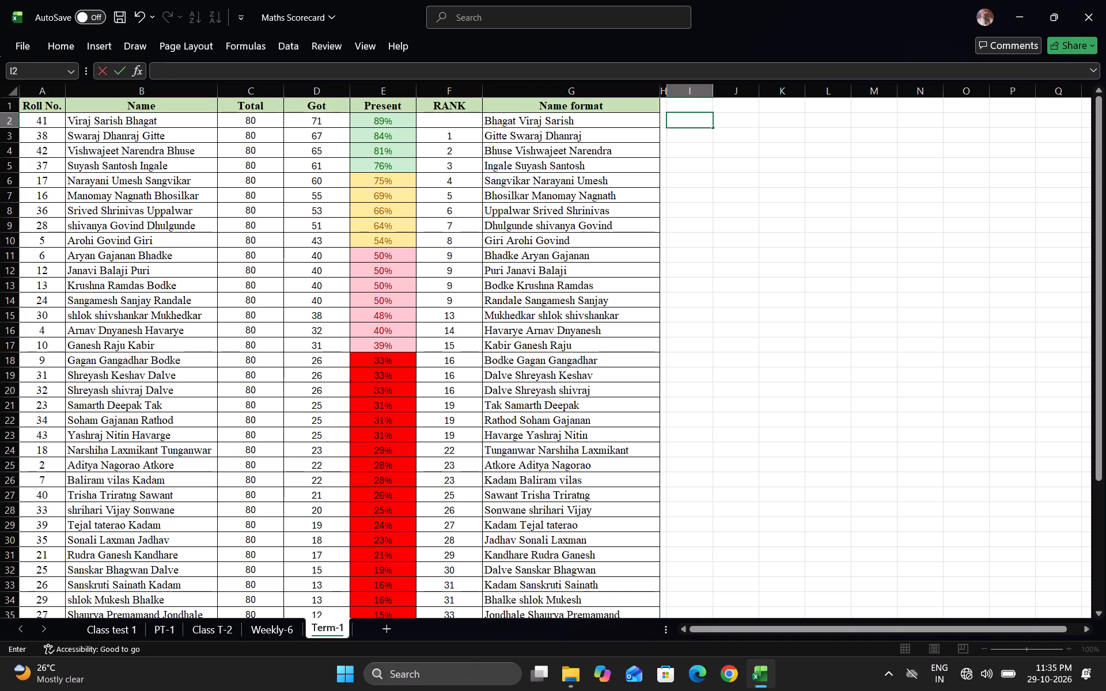
{"action": "key", "text": "equal"}
{"action": "key", "text": "a"}
{"action": "key", "text": "BackSpace"}
{"action": "type", "text": "rank"}
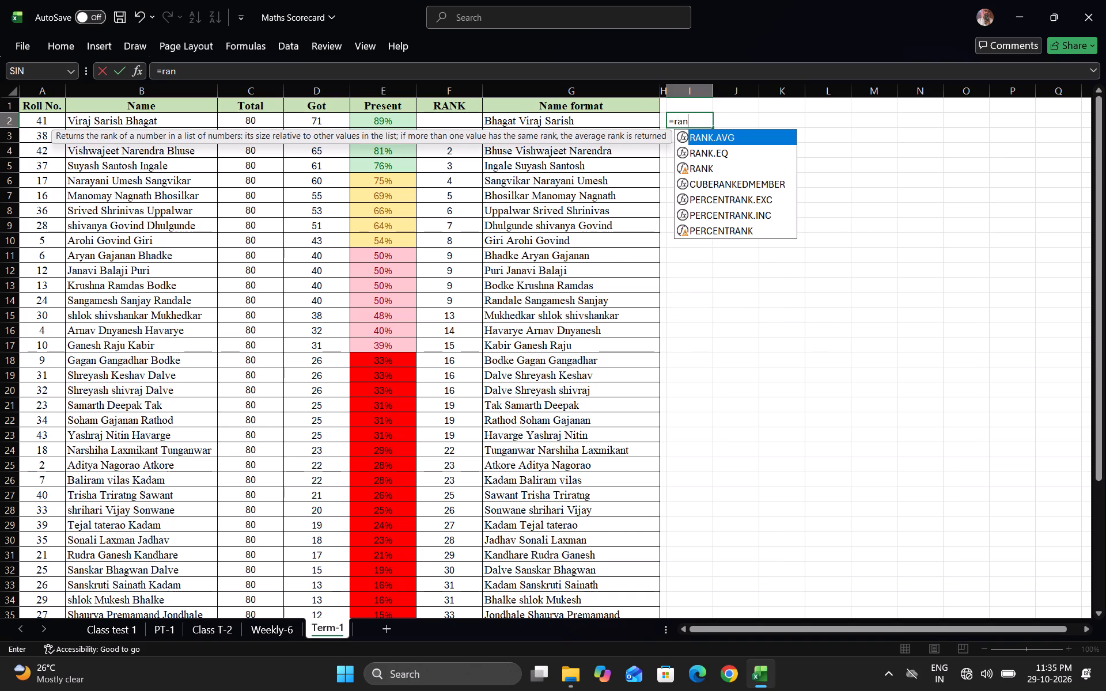
{"action": "key", "text": "Down"}
{"action": "key", "text": "Tab"}
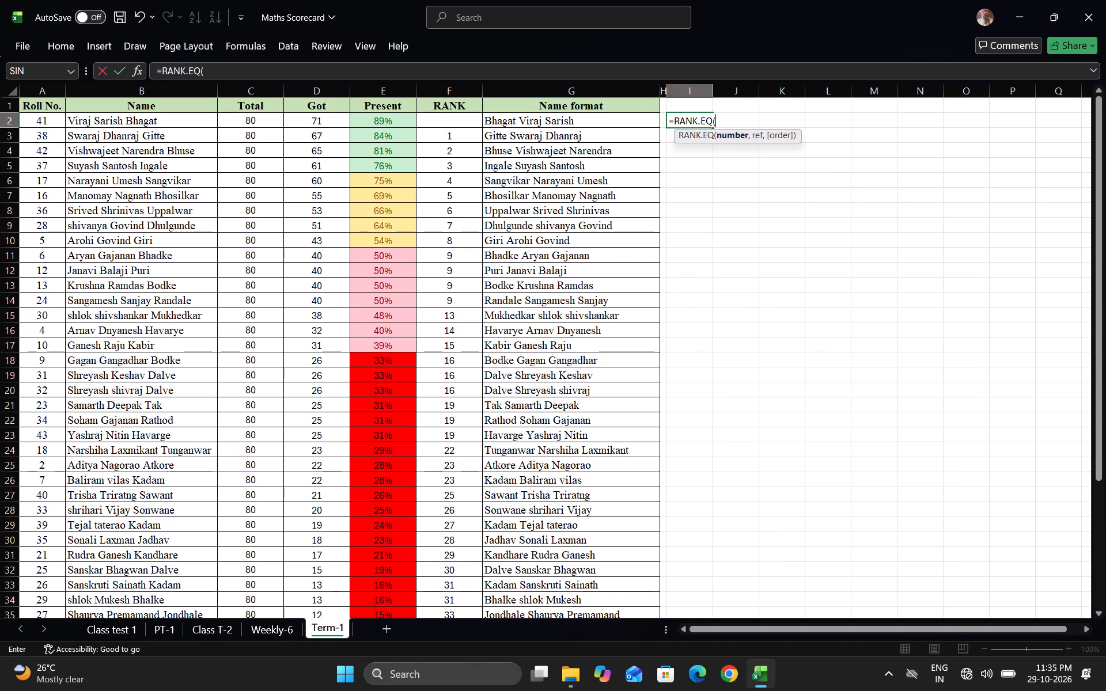
{"action": "left_click", "coordinate": [398, 122]}
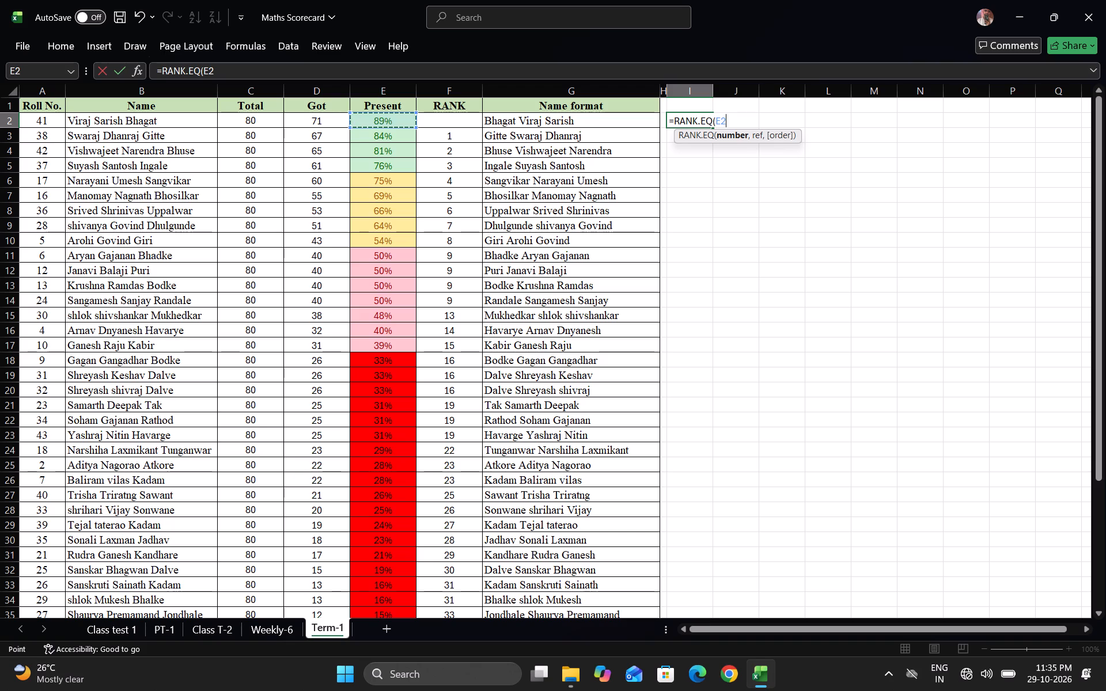
{"action": "key", "text": "comma"}
{"action": "left_click", "coordinate": [379, 121]}
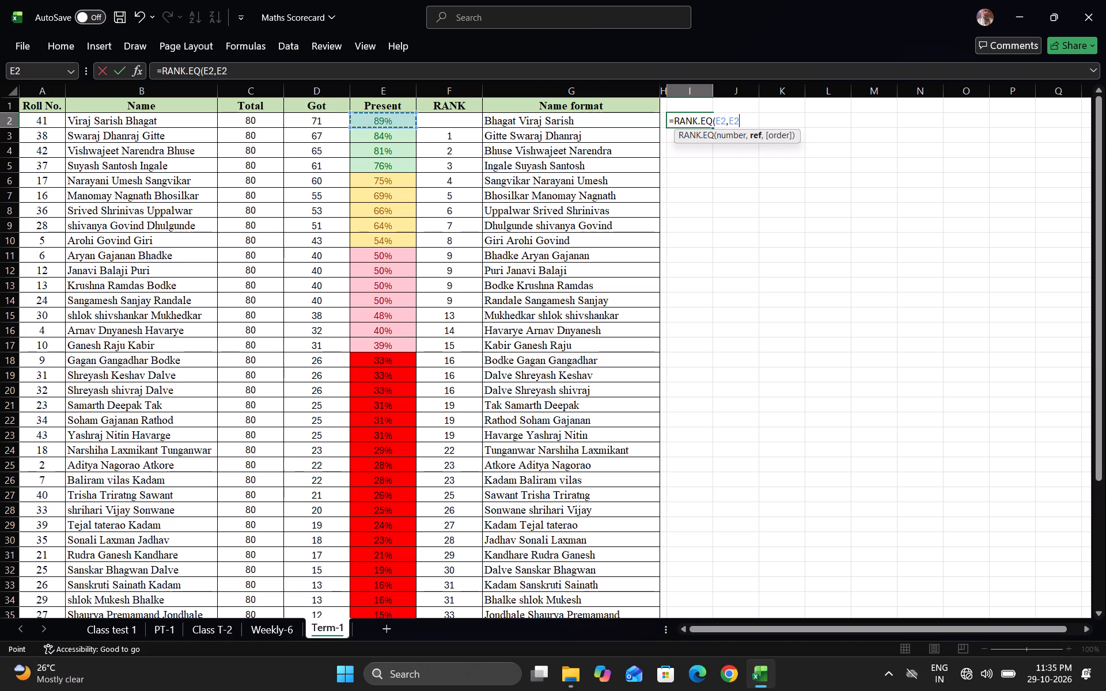
{"action": "key", "text": "ctrl+shift+Down"}
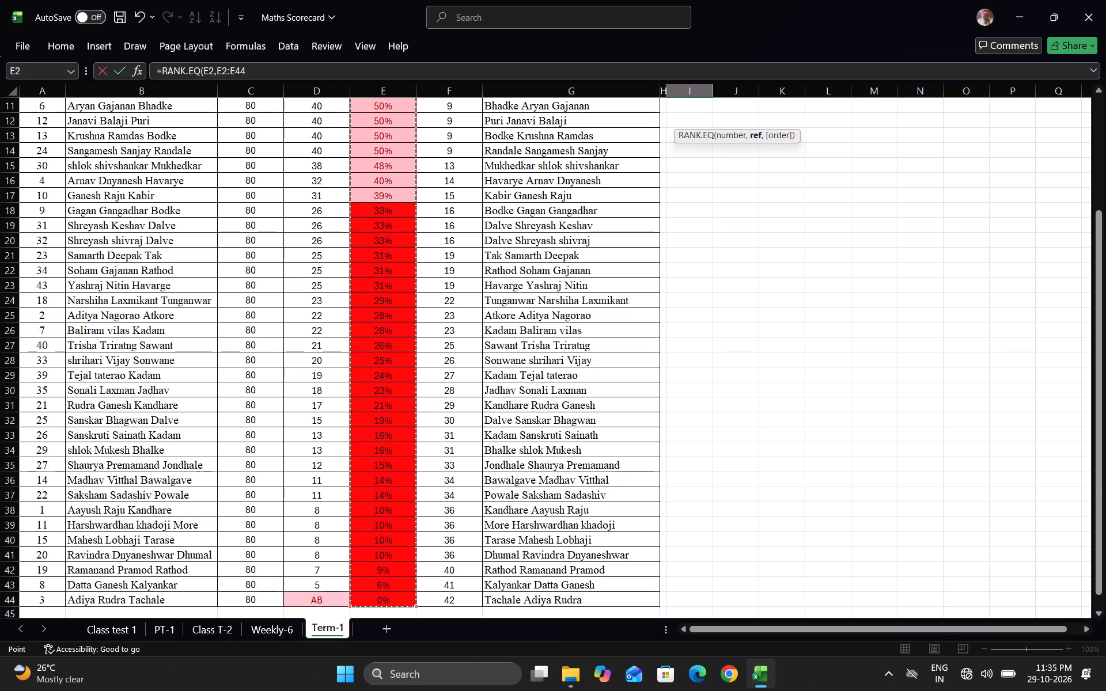
{"action": "key", "text": "comma"}
{"action": "key", "text": "BackSpace"}
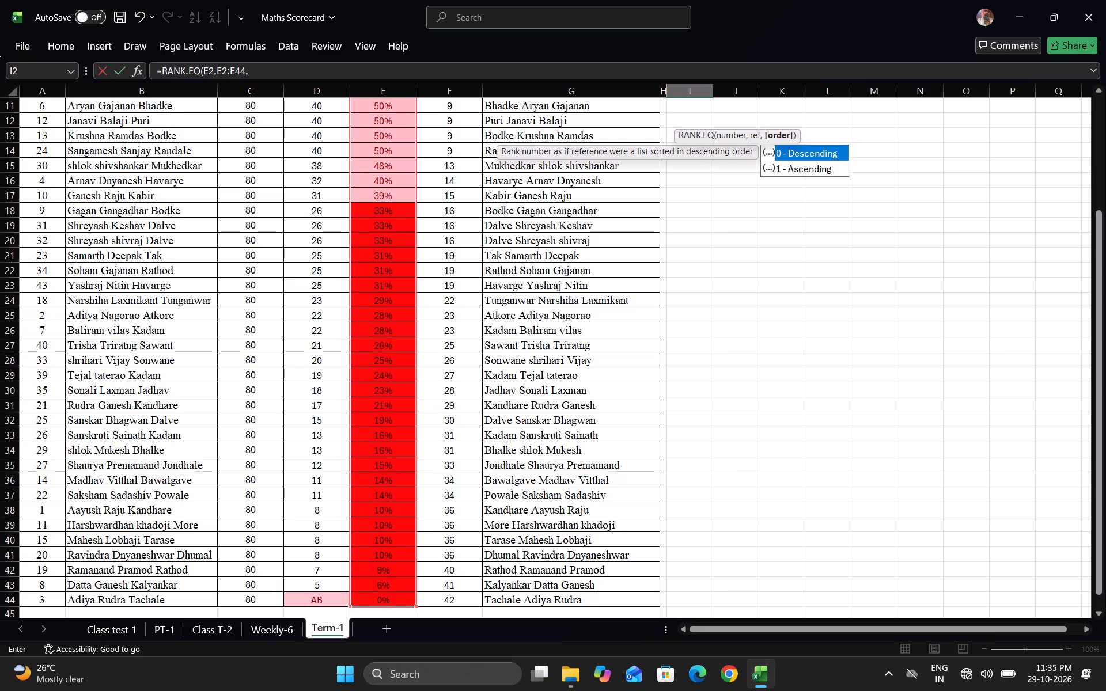
Complete the I2 formula with an absolute percentage range as =RANK.EQ(E2,$E$2:$E$44).
{"action": "left_click", "coordinate": [218, 69]}
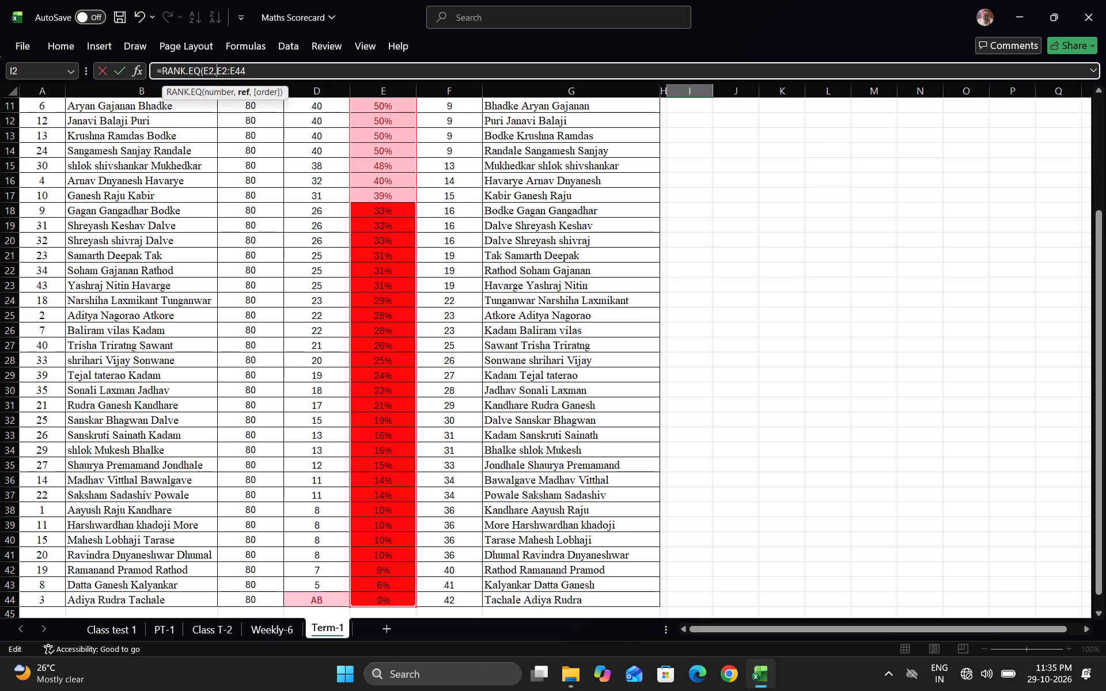
{"action": "key", "text": "F4"}
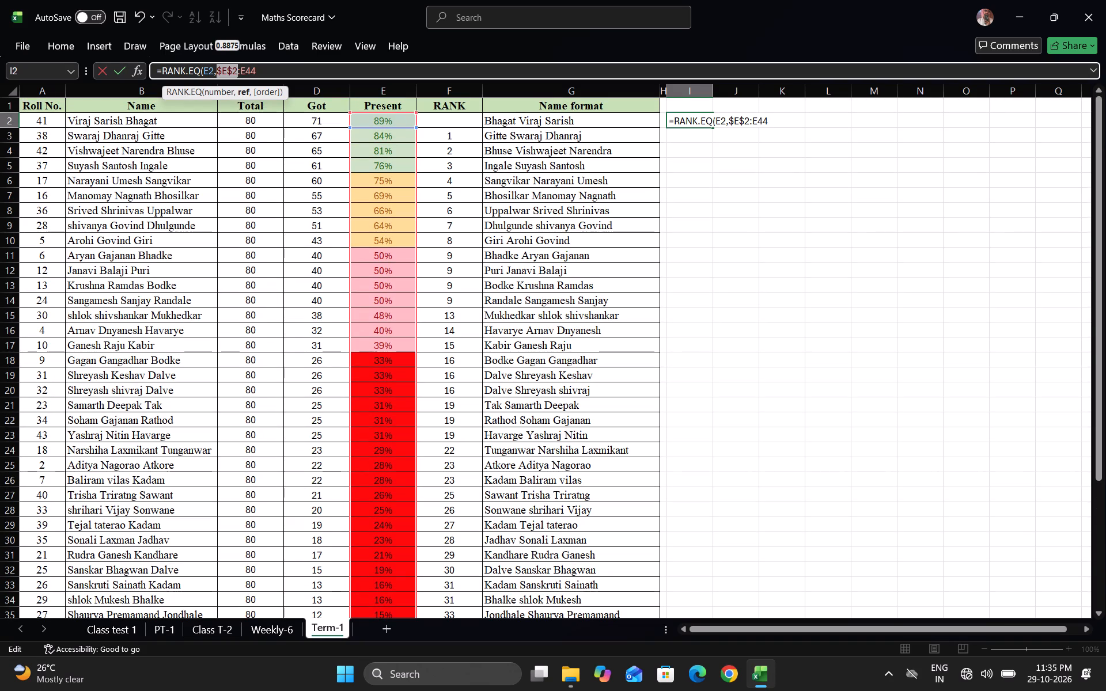
{"action": "key", "text": "Right"}
{"action": "key", "text": "Right"}
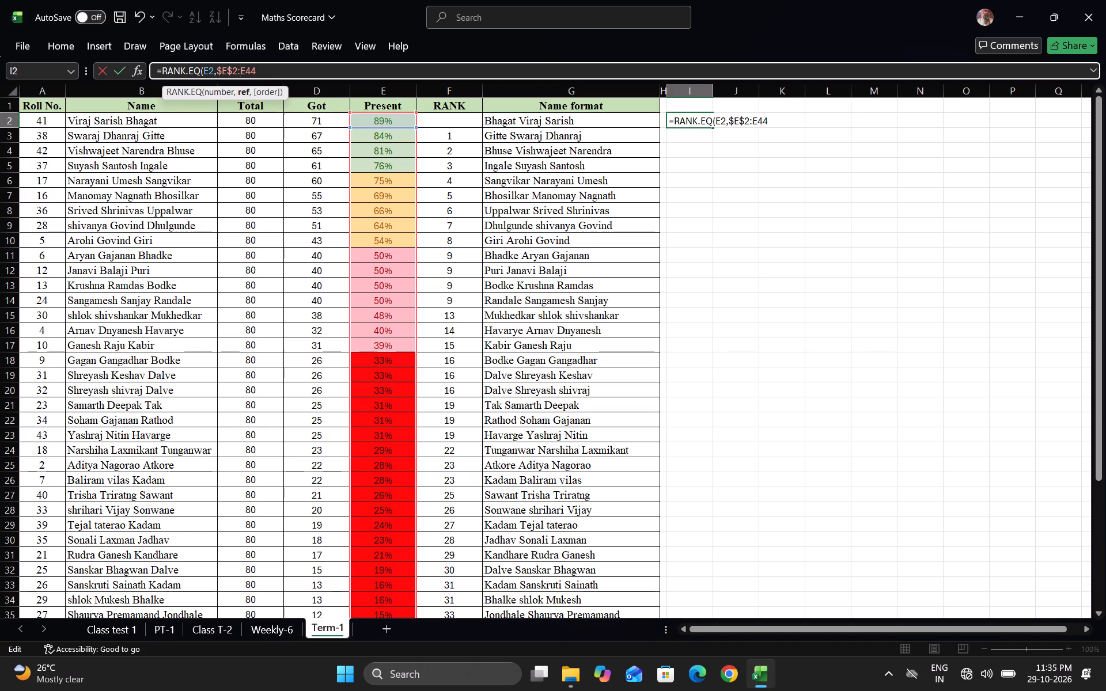
{"action": "key", "text": "F4"}
{"action": "left_click", "coordinate": [281, 71]}
{"action": "key", "text": "shift+parenright"}
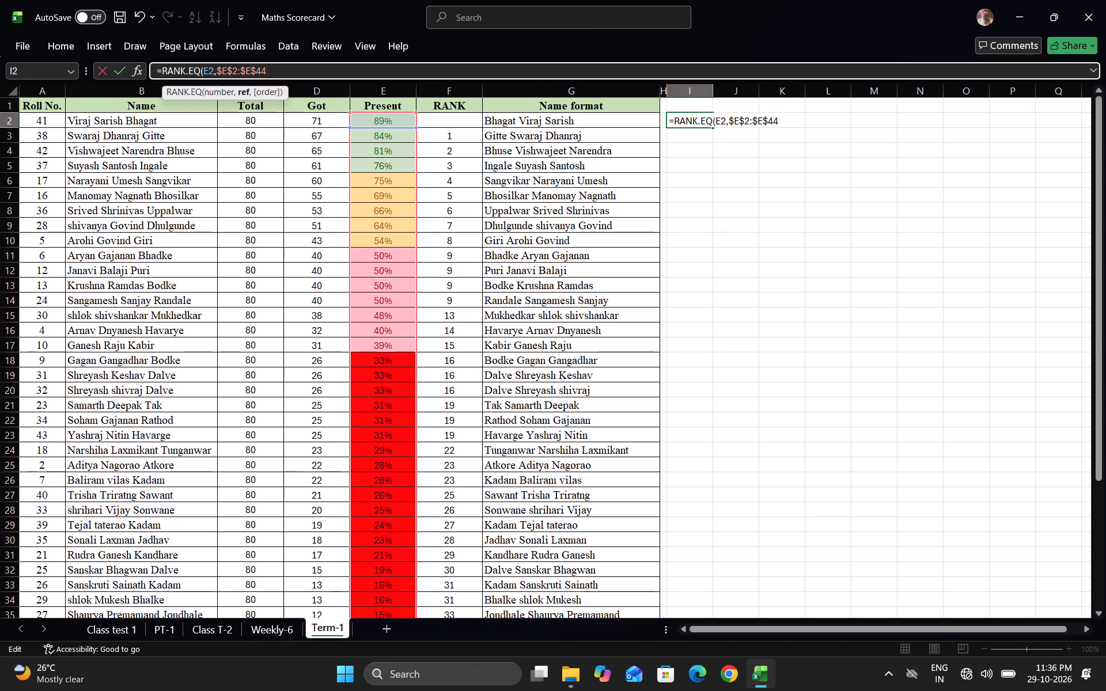
{"action": "key", "text": "Return"}
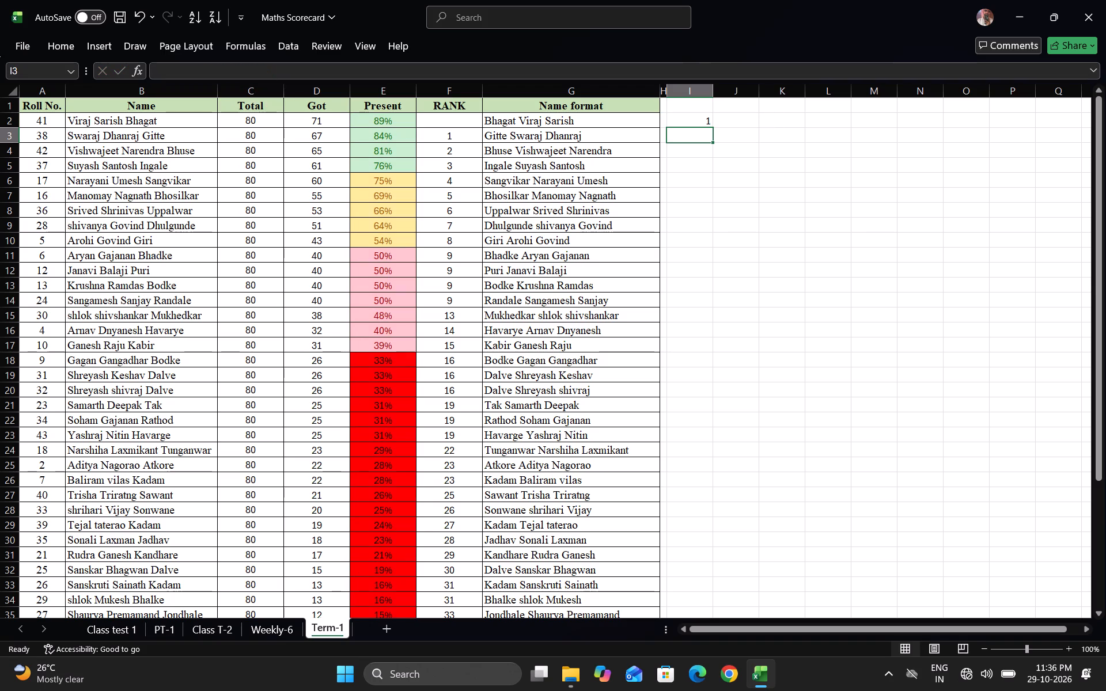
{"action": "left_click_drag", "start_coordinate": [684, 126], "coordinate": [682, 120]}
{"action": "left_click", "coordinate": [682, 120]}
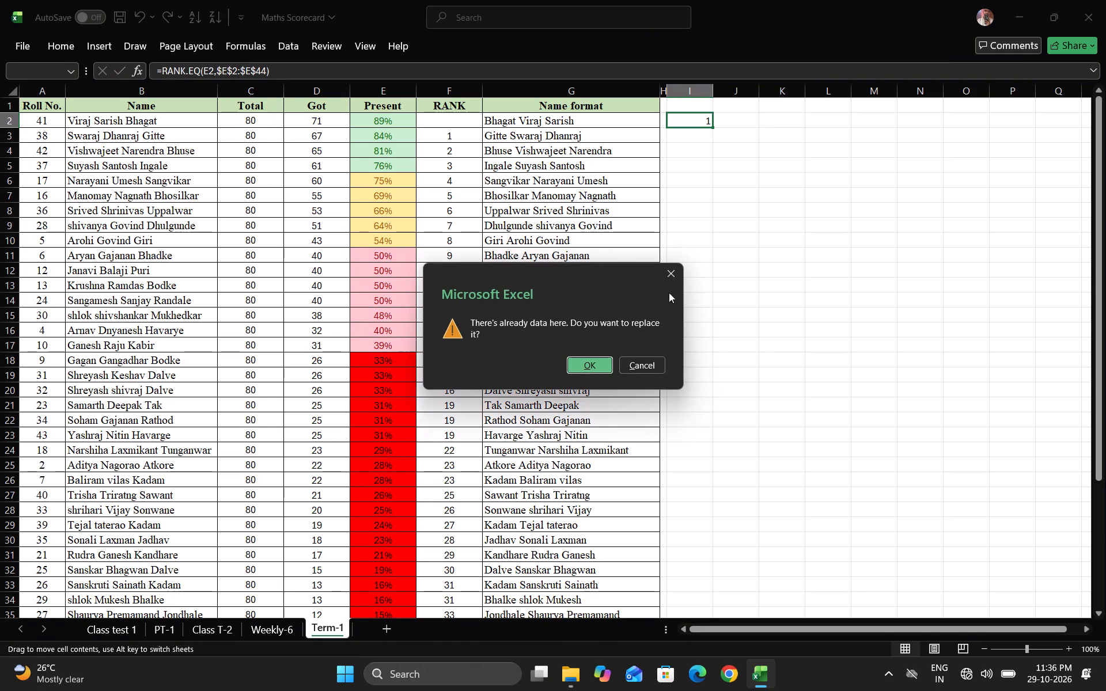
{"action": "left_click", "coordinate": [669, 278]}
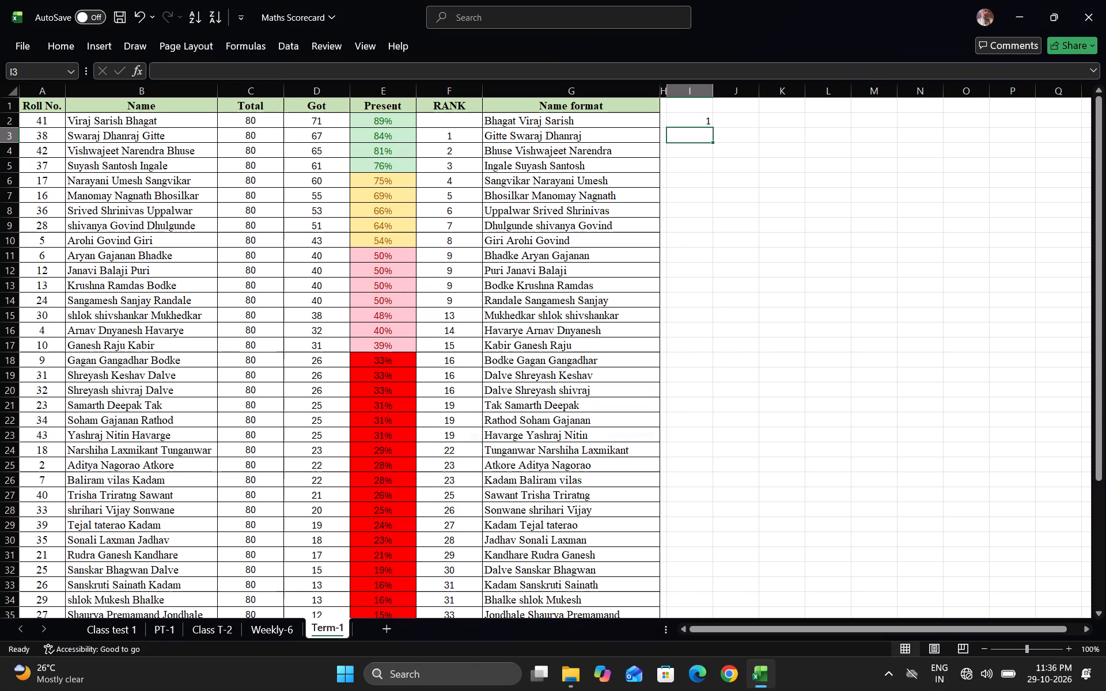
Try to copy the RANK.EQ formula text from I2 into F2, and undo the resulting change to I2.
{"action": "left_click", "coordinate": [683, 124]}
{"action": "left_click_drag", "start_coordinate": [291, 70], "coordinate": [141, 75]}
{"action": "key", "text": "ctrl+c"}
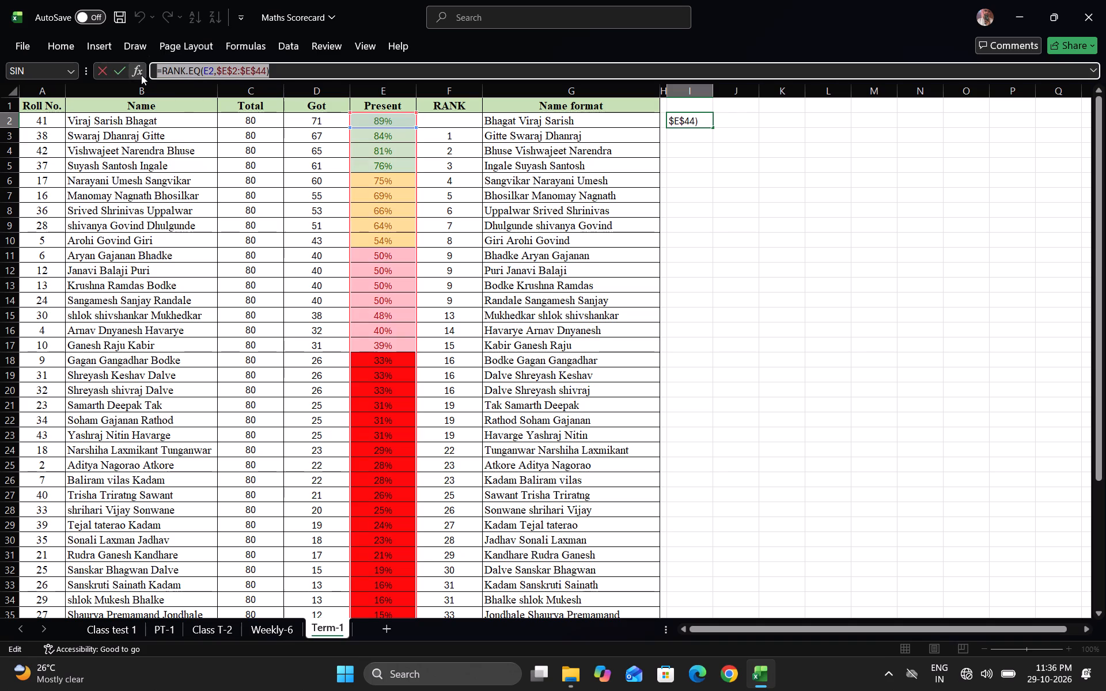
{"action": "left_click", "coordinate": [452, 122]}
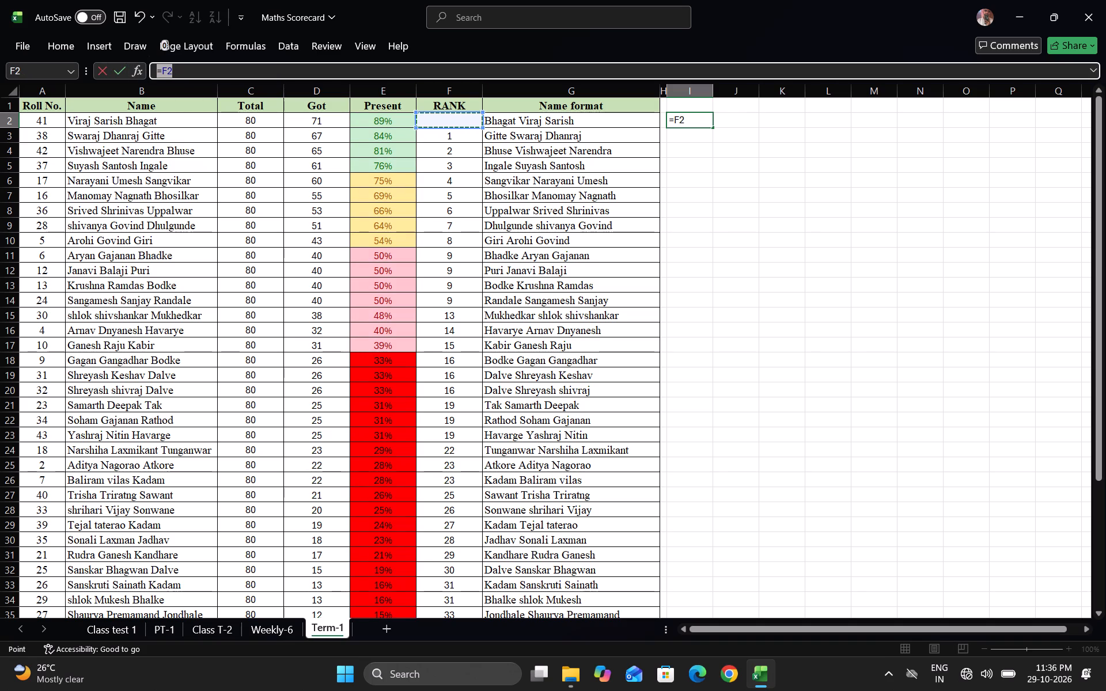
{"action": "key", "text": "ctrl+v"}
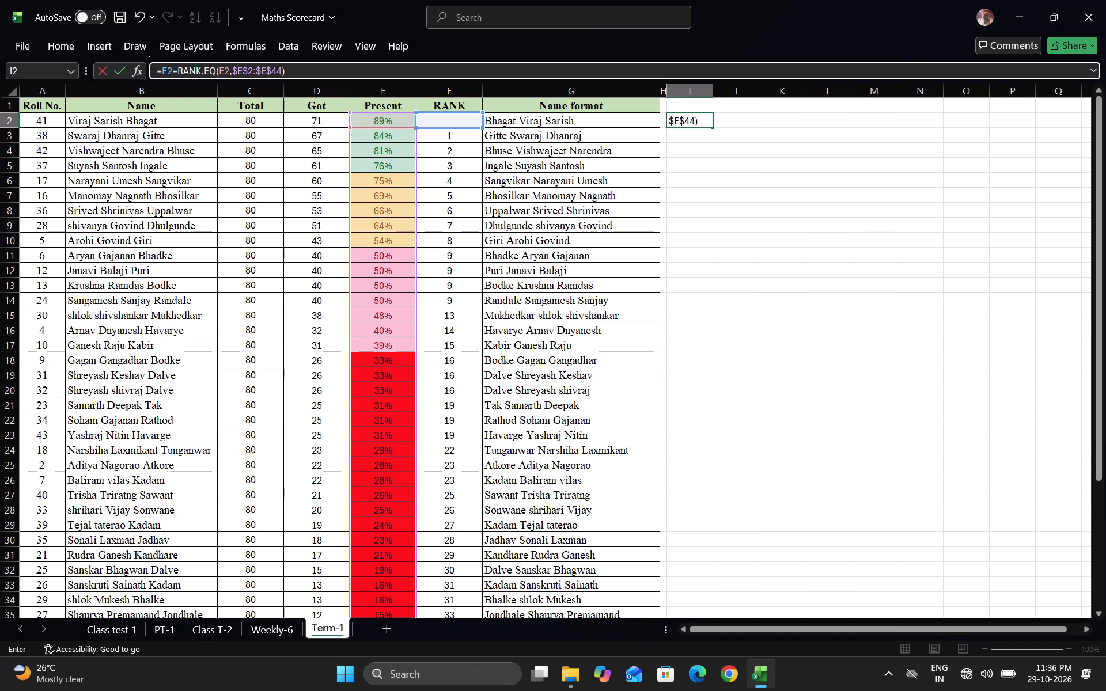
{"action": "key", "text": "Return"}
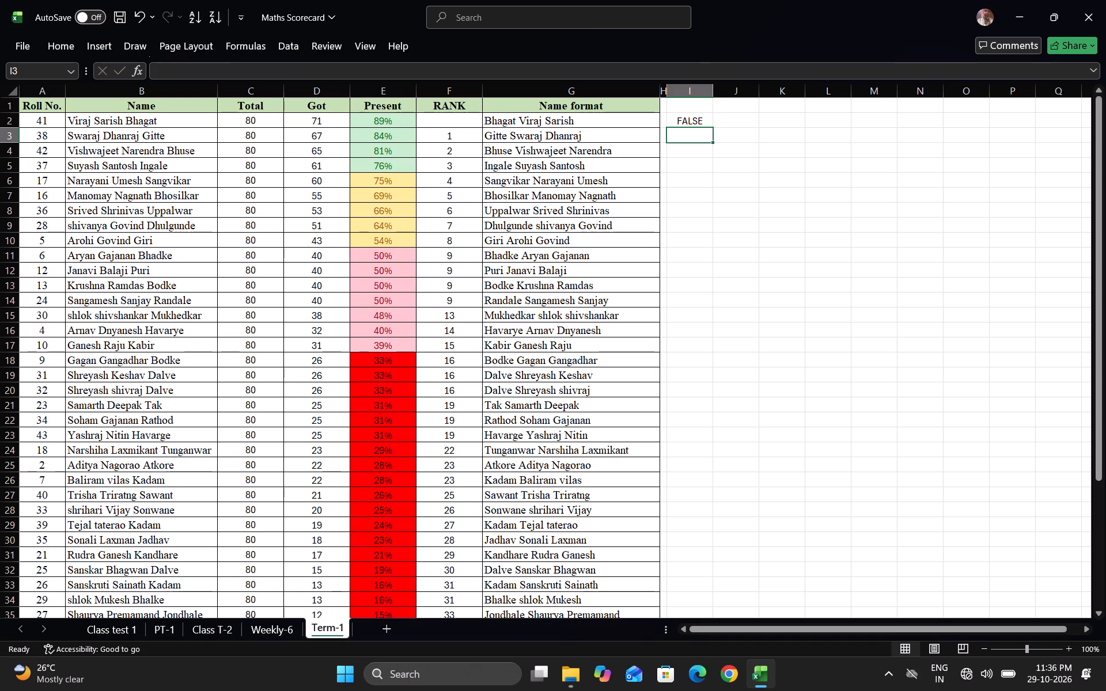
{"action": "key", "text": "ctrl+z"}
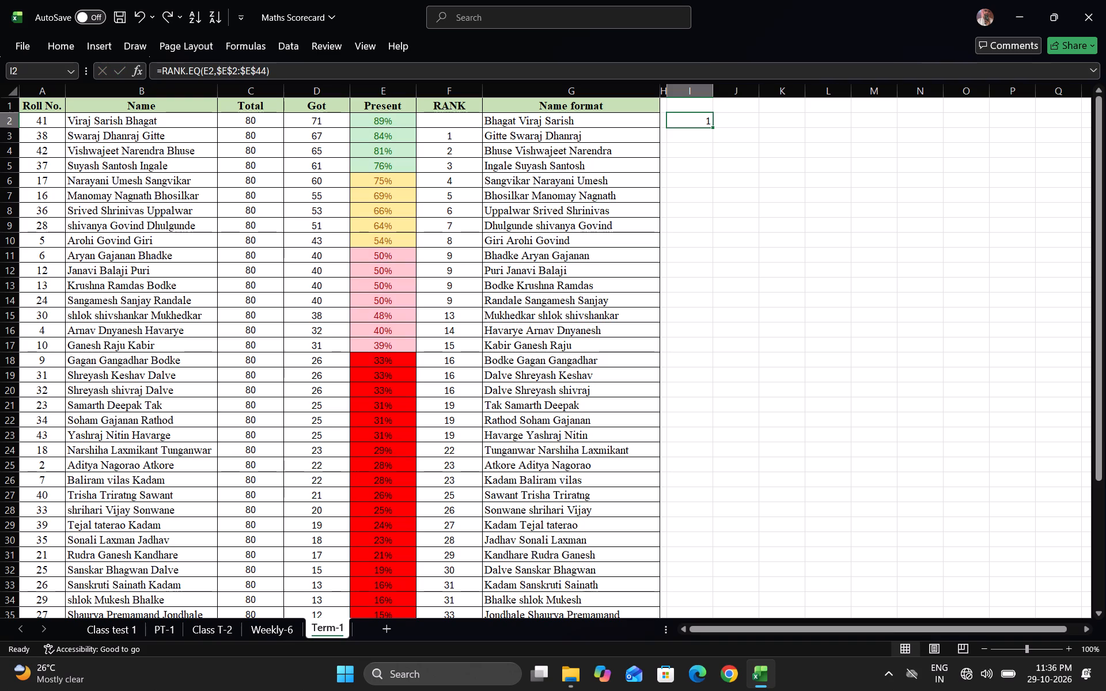
Copy the formula text =RANK.EQ(E2,$E$2:$E$44) from I2 and paste it into the empty RANK cell F2.
{"action": "left_click", "coordinate": [690, 122]}
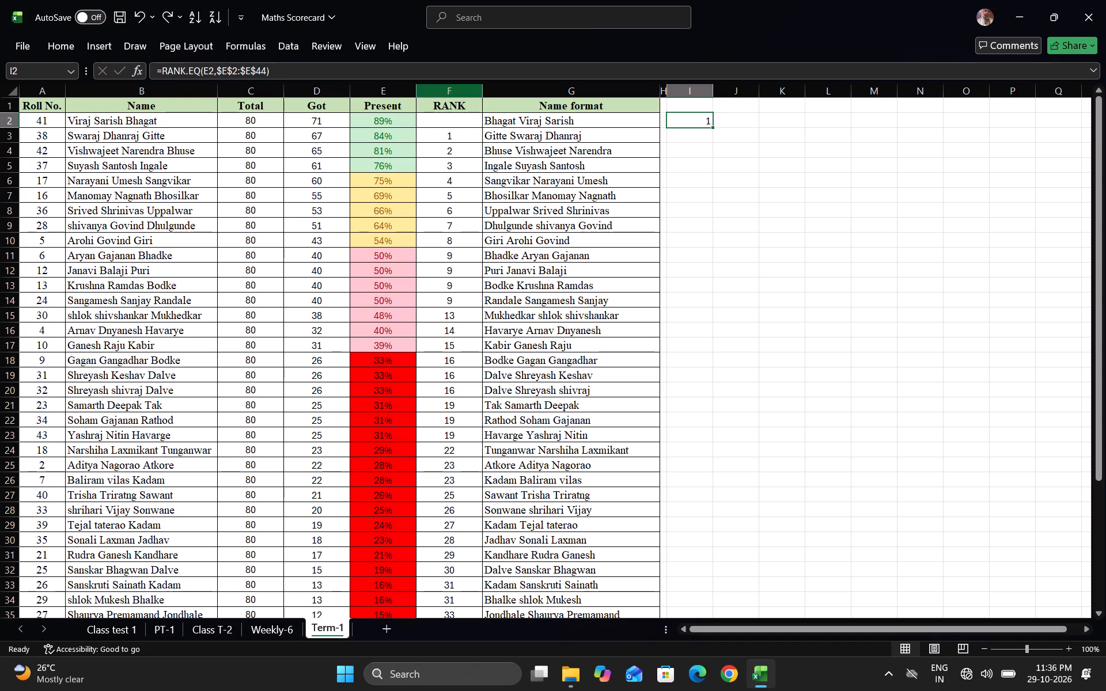
{"action": "left_click_drag", "start_coordinate": [297, 70], "coordinate": [159, 67]}
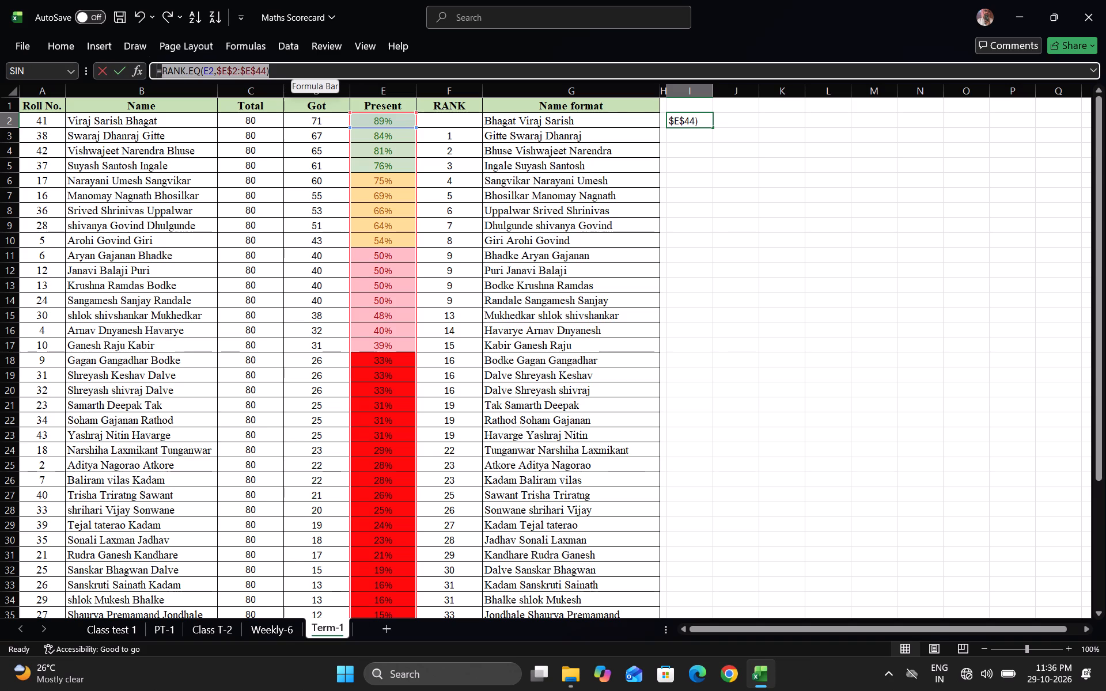
{"action": "left_click_drag", "start_coordinate": [159, 67], "coordinate": [152, 67]}
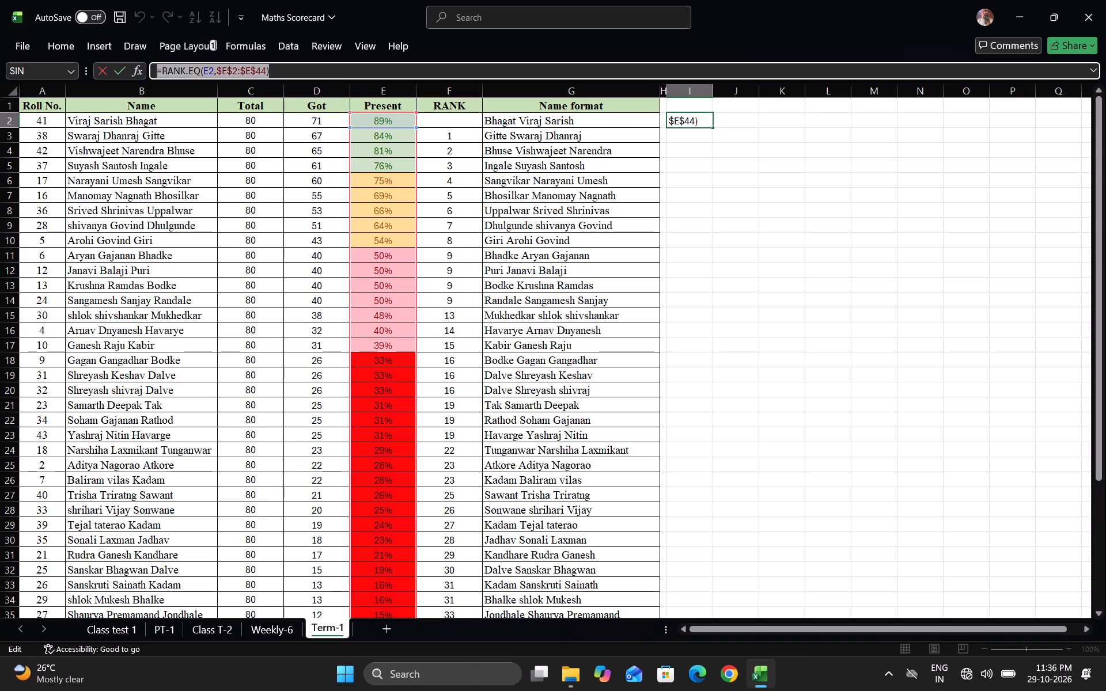
{"action": "key", "text": "ctrl+c"}
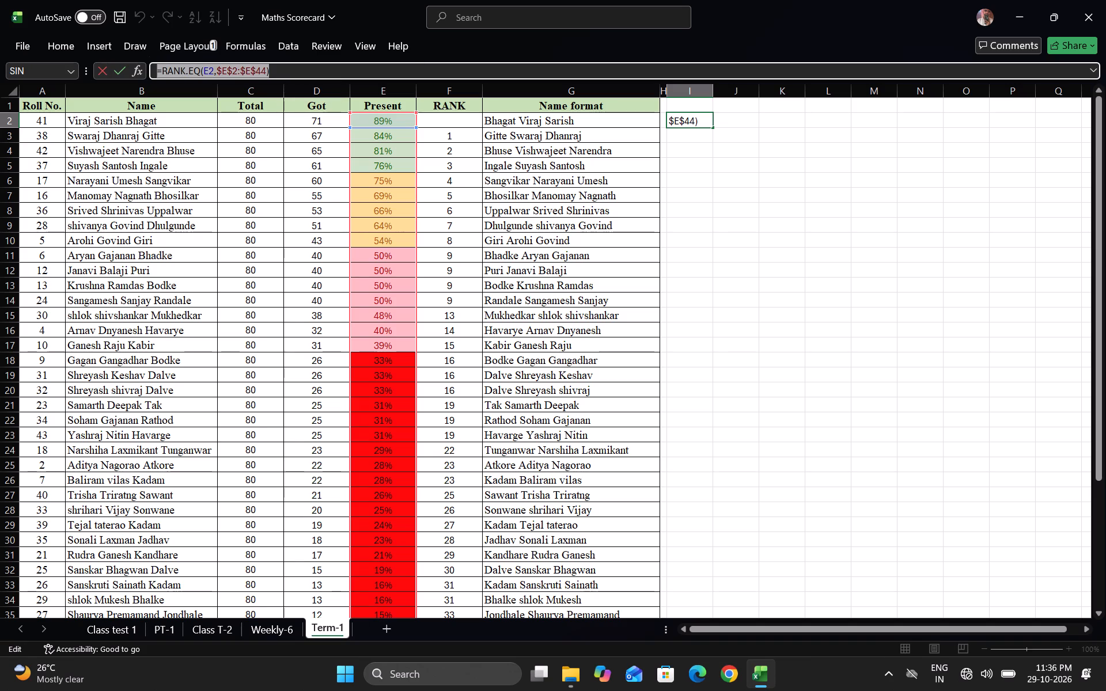
{"action": "left_click", "coordinate": [695, 136]}
{"action": "key", "text": "Escape"}
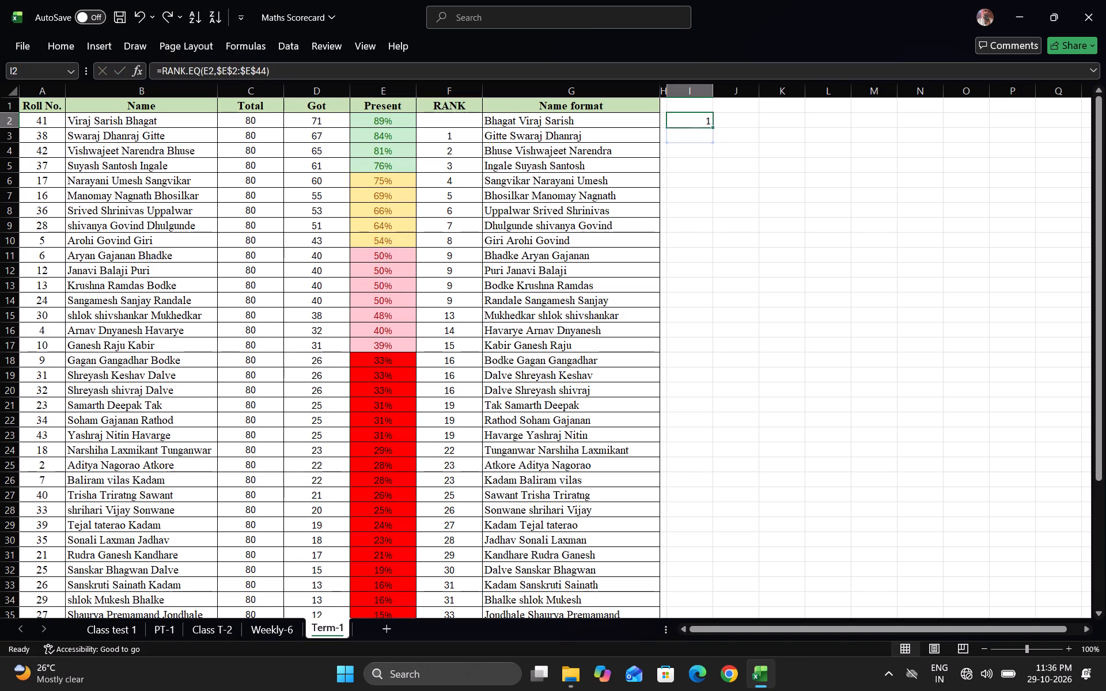
{"action": "left_click", "coordinate": [453, 120]}
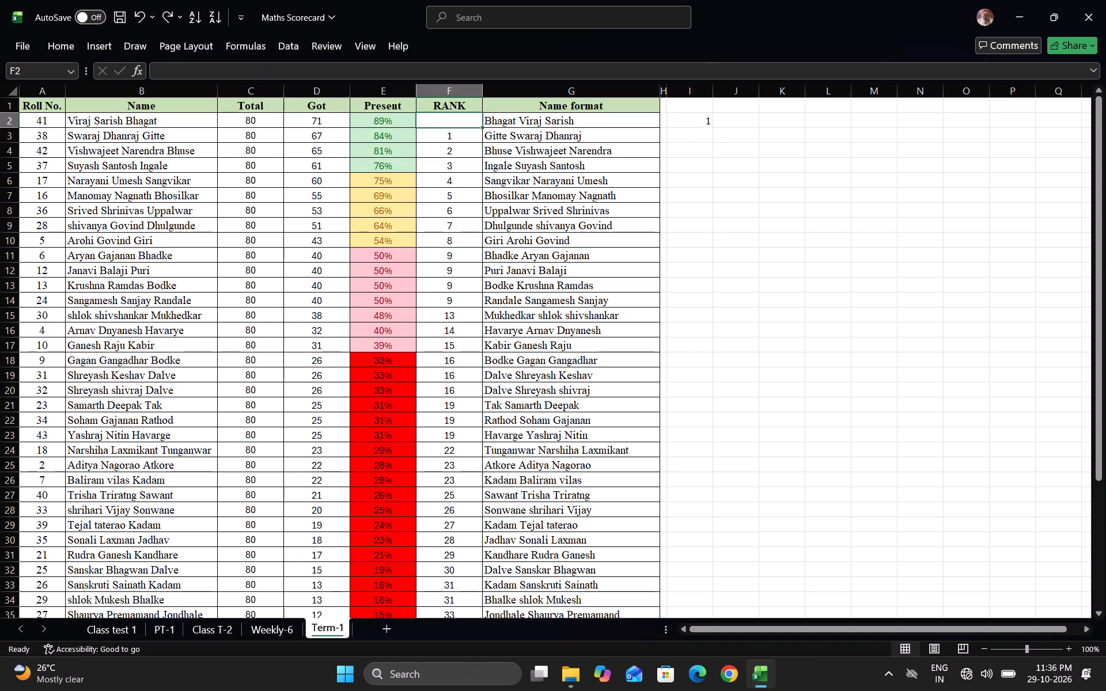
{"action": "key", "text": "ctrl+v"}
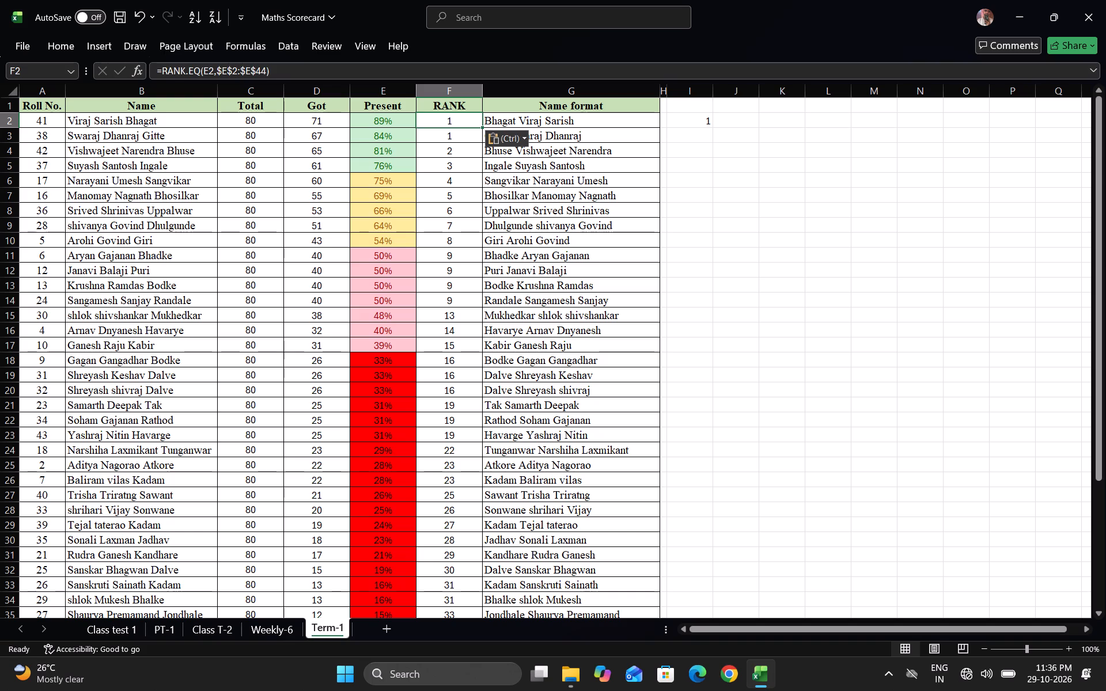
Fill the rank formula from F2 down the RANK column for all students through row 44.
{"action": "left_click", "coordinate": [472, 124]}
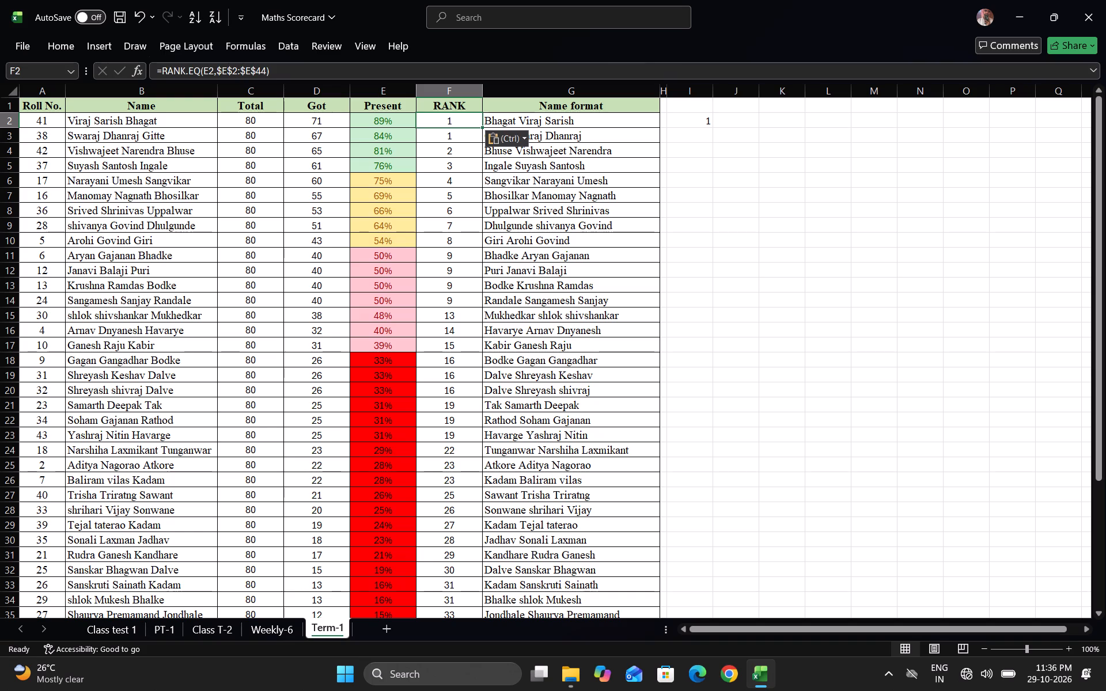
{"action": "double_click", "coordinate": [483, 126]}
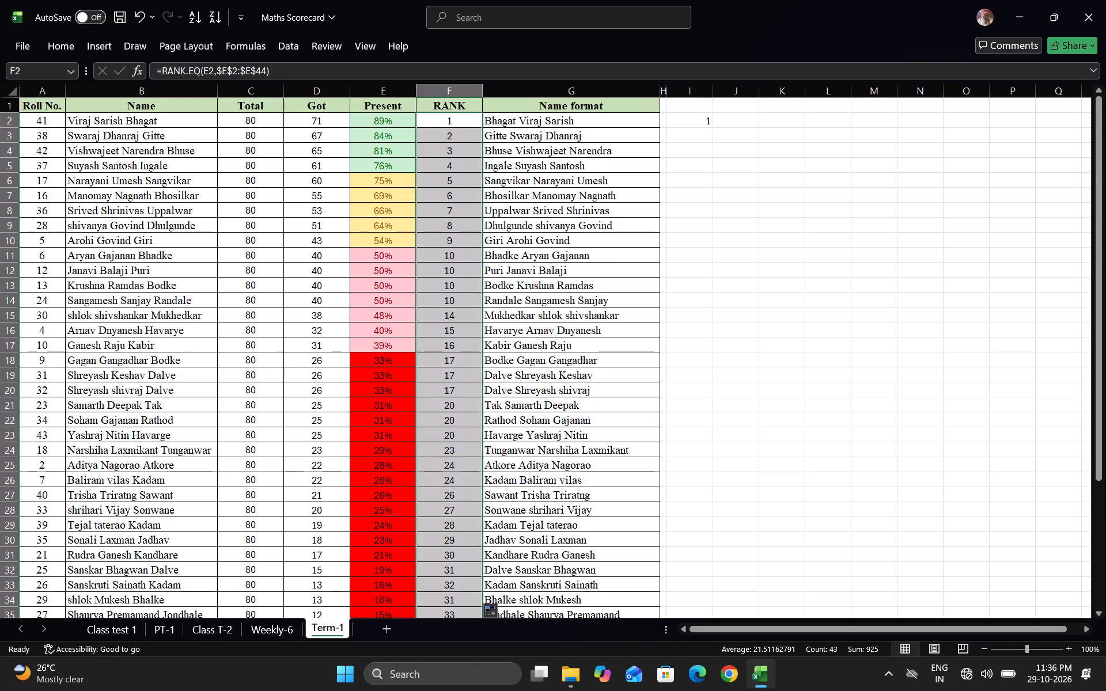
{"action": "scroll", "coordinate": [470, 309], "scroll_direction": "down", "scroll_amount": 2}
{"action": "scroll", "coordinate": [470, 309], "scroll_direction": "up", "scroll_amount": 3}
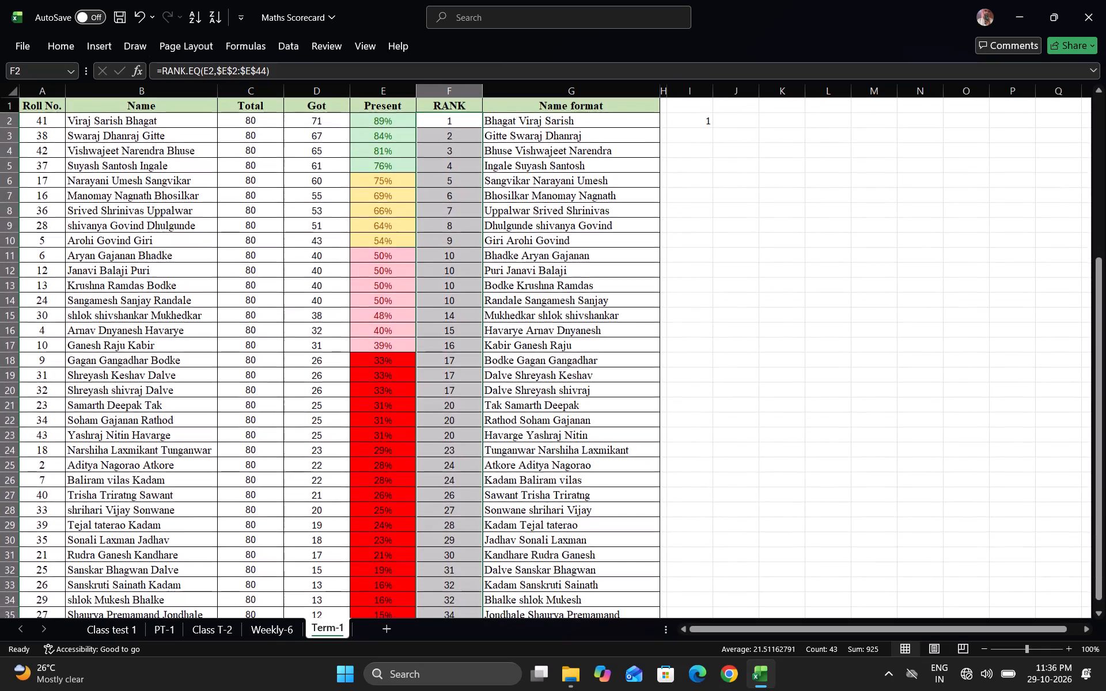
Clear the helper RANK.EQ formula from cell I2.
{"action": "left_click", "coordinate": [703, 124]}
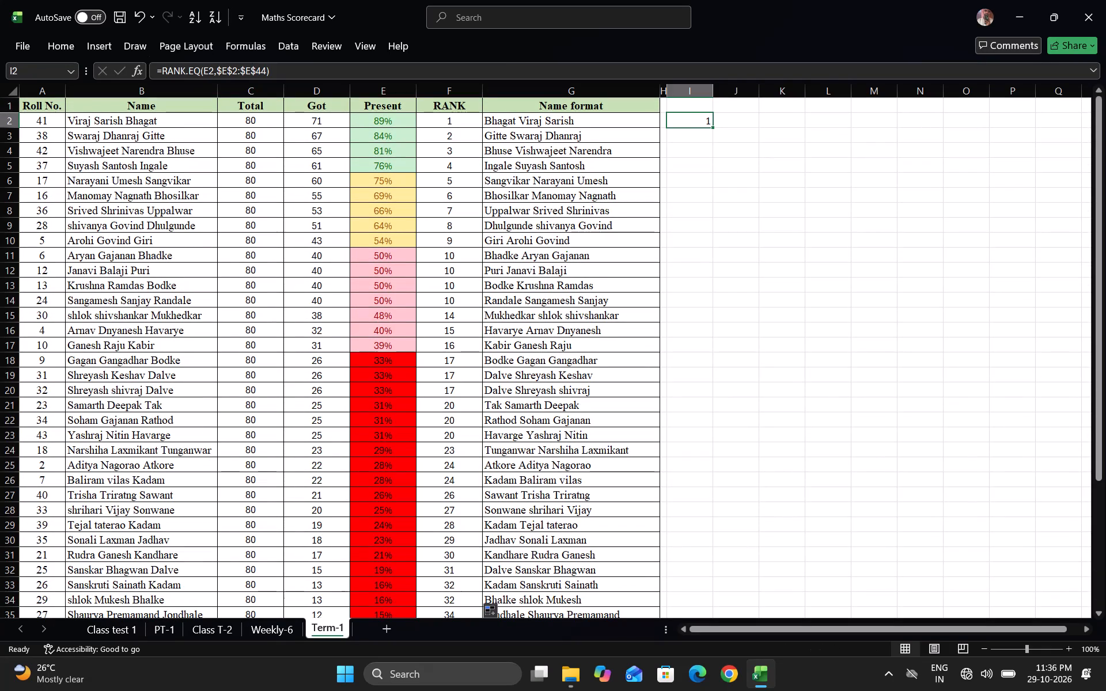
{"action": "key", "text": "BackSpace"}
{"action": "left_click", "coordinate": [725, 177]}
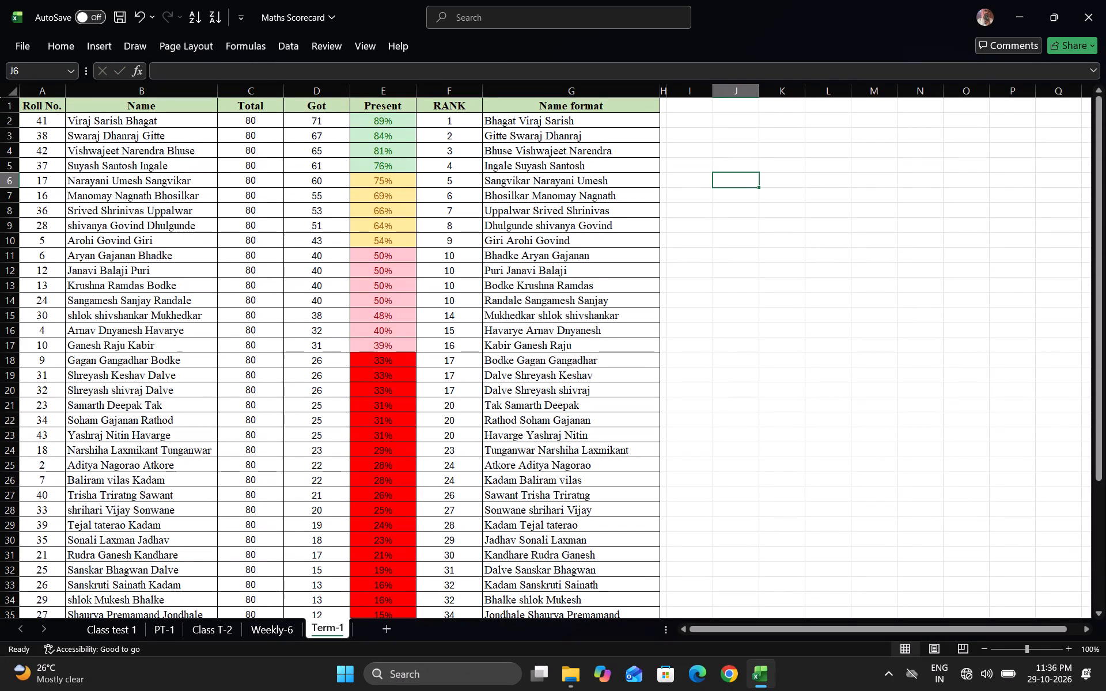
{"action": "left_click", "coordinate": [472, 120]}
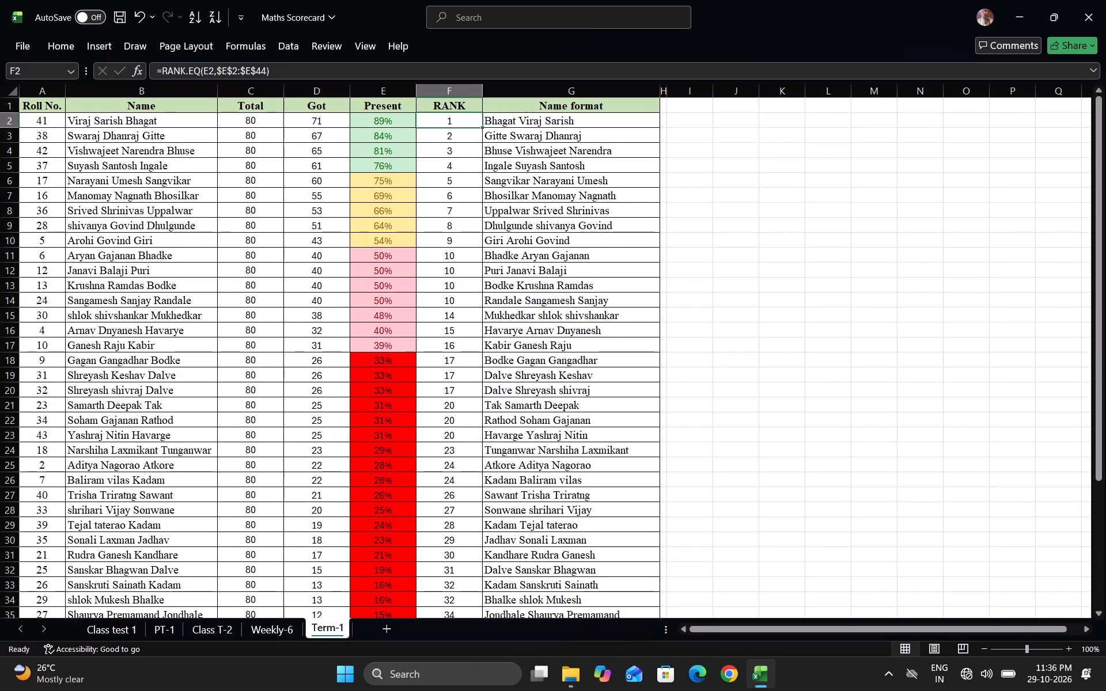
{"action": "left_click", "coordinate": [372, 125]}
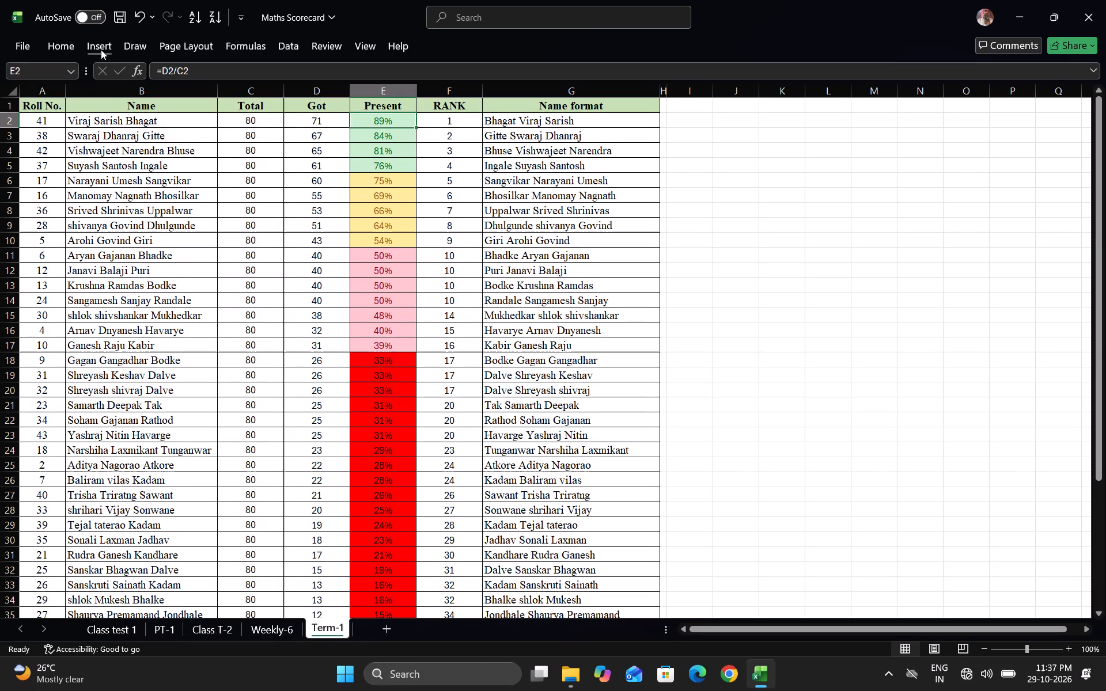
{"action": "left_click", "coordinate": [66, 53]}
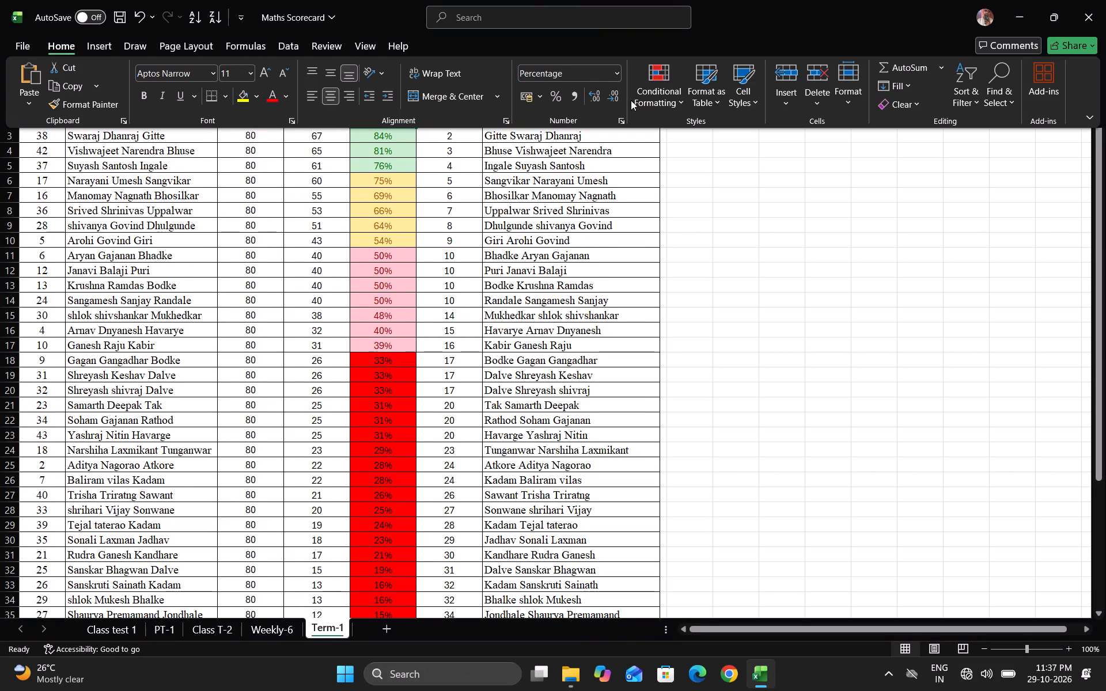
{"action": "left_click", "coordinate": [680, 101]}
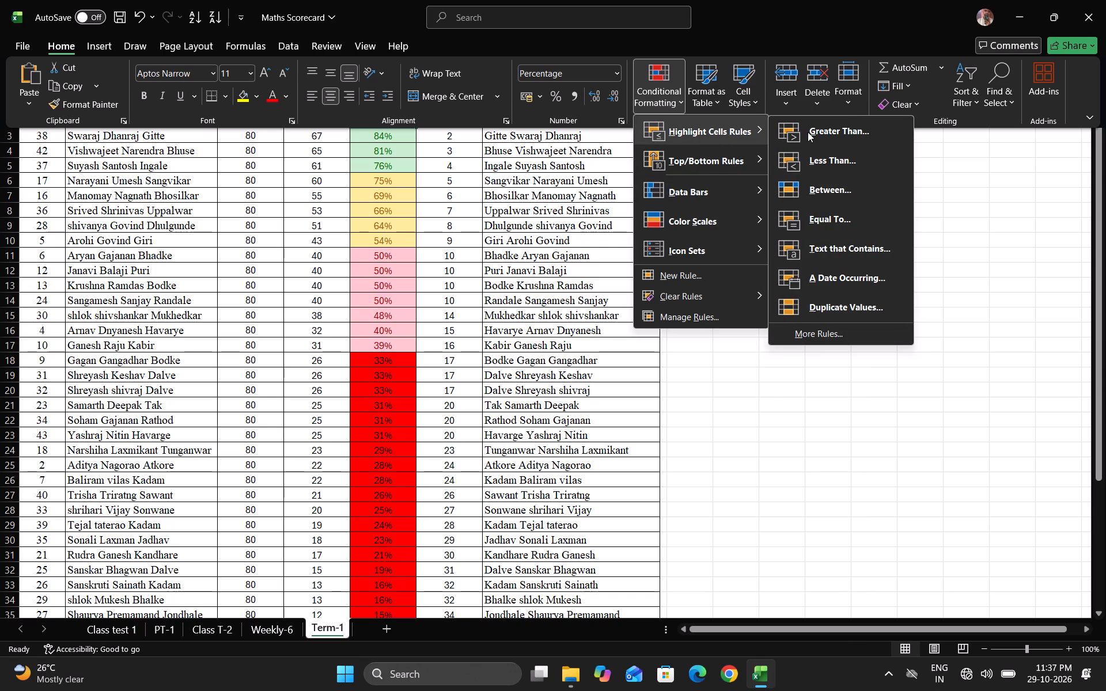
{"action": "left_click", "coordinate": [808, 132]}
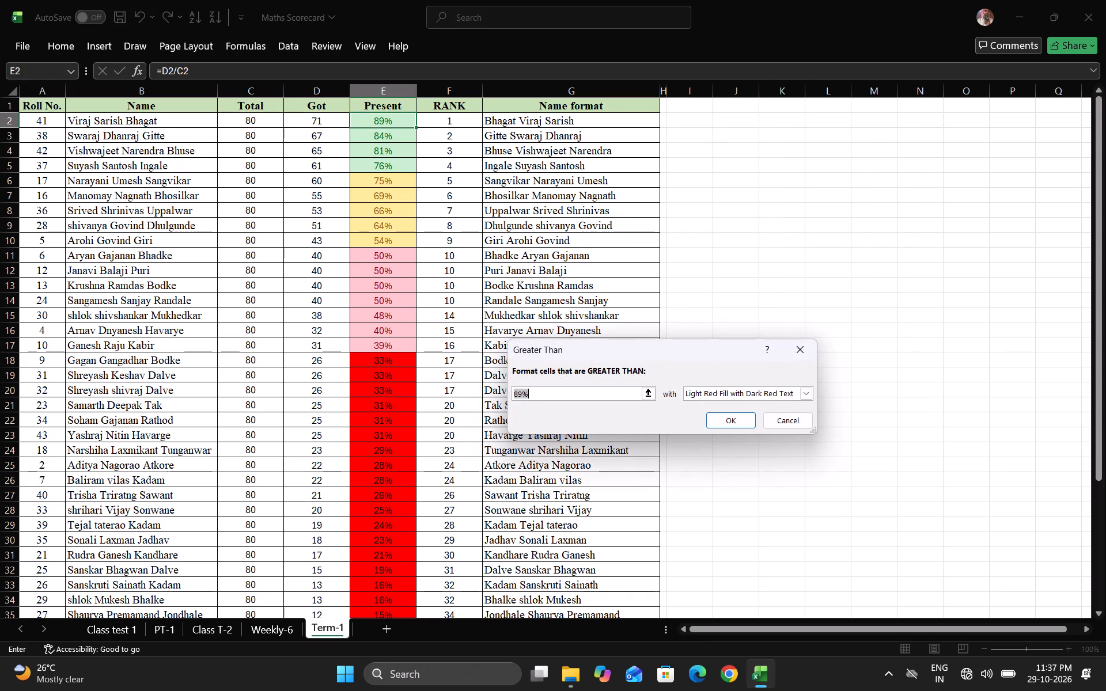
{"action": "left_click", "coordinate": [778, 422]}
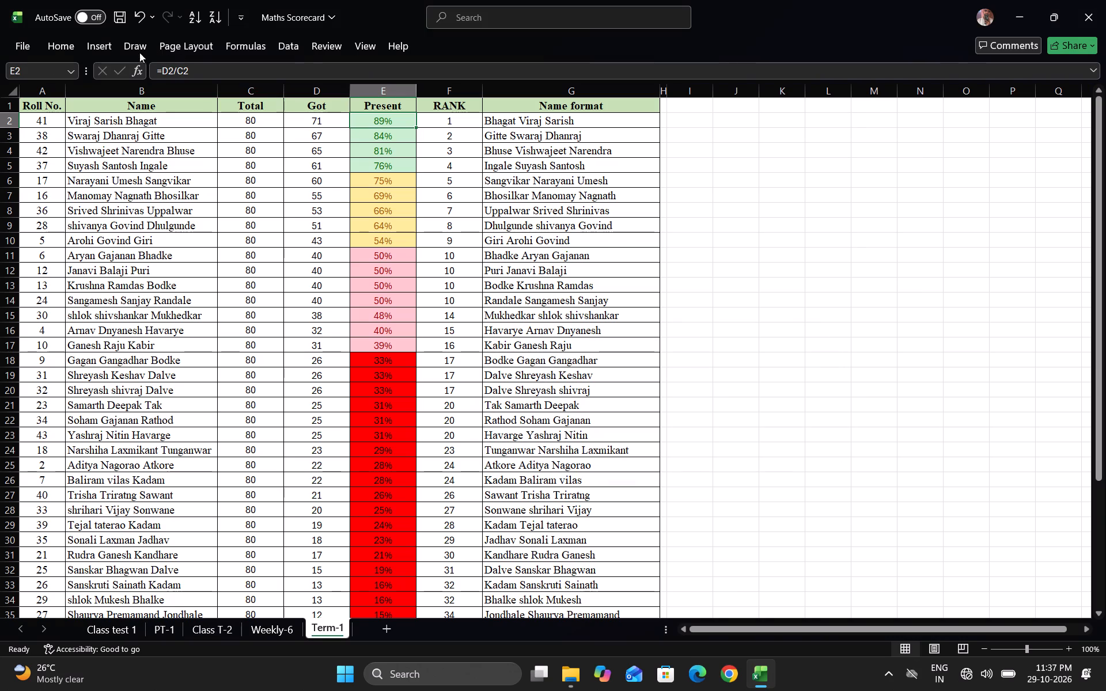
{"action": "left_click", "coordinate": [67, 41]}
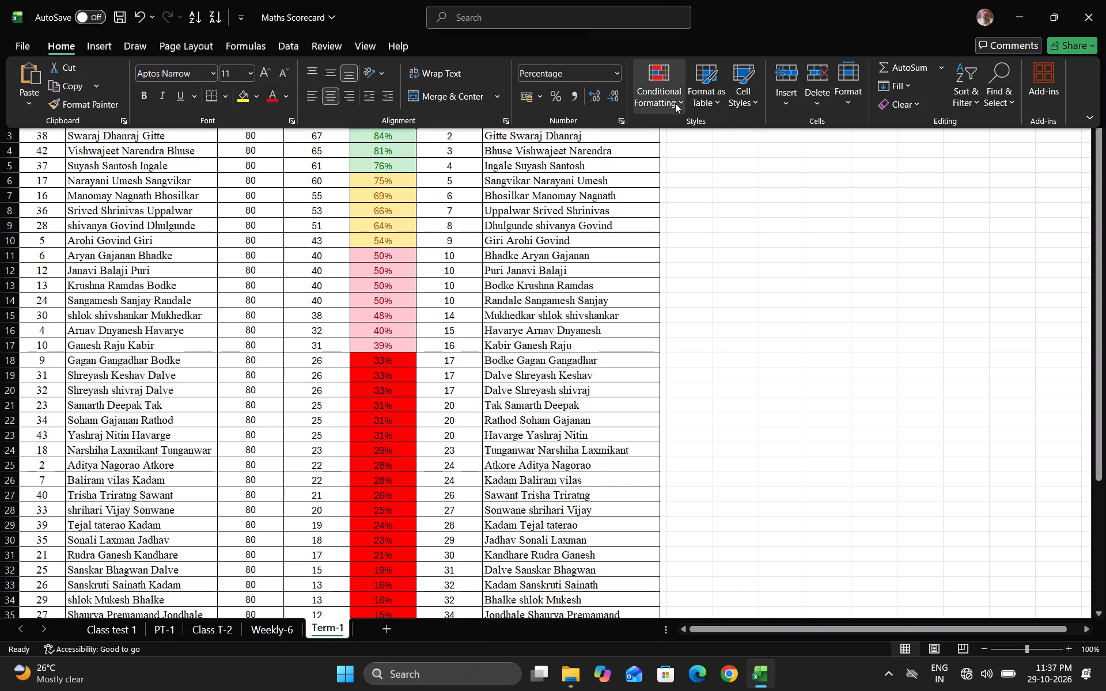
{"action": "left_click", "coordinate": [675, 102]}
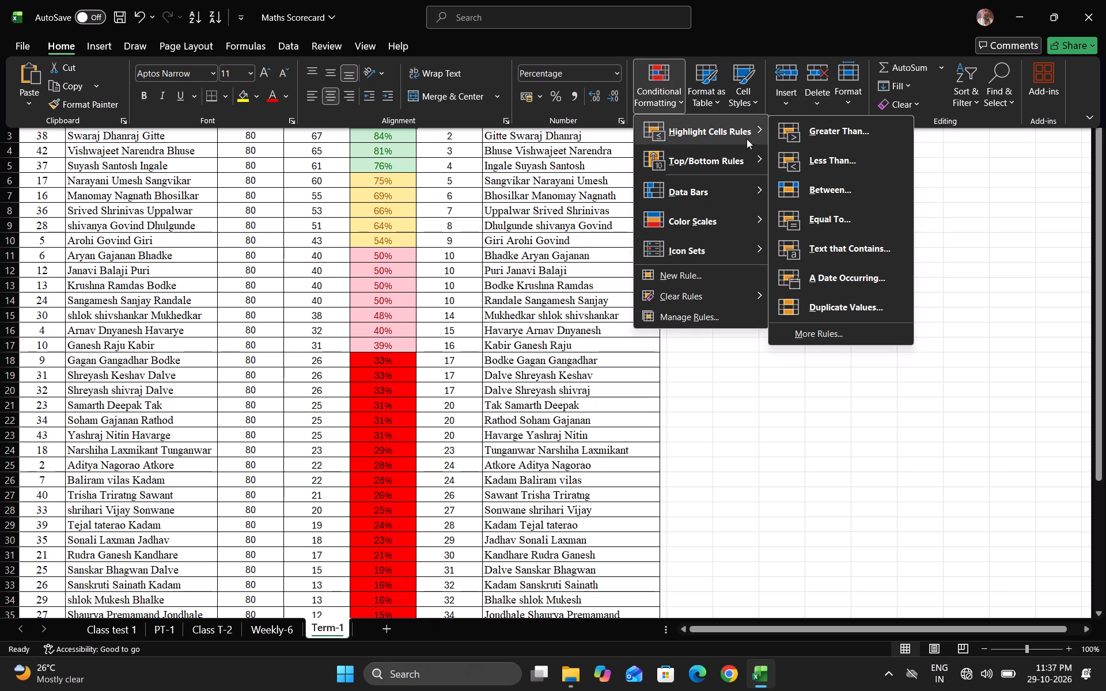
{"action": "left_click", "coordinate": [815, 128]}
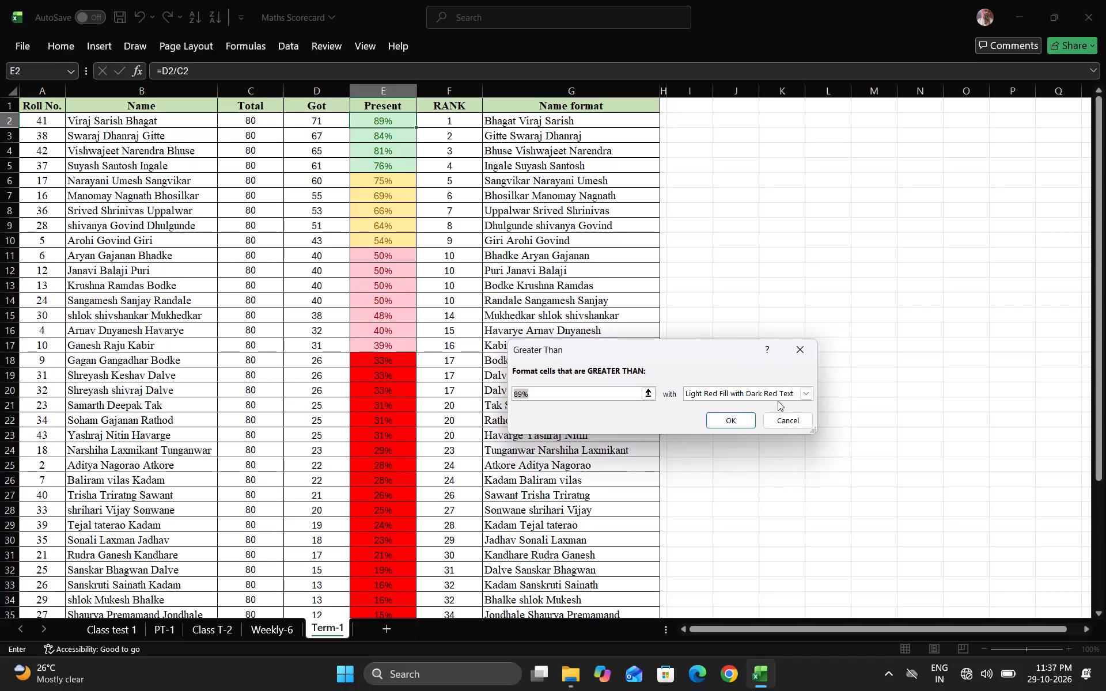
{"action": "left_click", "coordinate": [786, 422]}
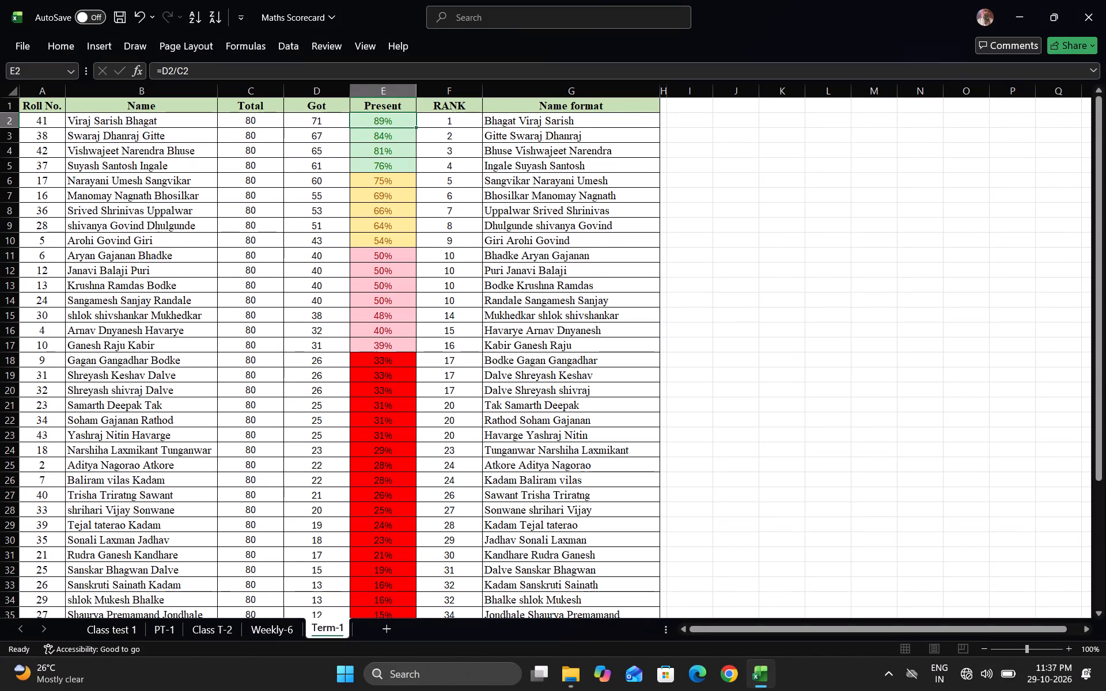
Add a Greater Than 74% highlight rule with Green Fill with Dark Green Text to the Present percentages, E2 through E44.
{"action": "left_click", "coordinate": [373, 126]}
{"action": "key", "text": "ctrl+shift+Down"}
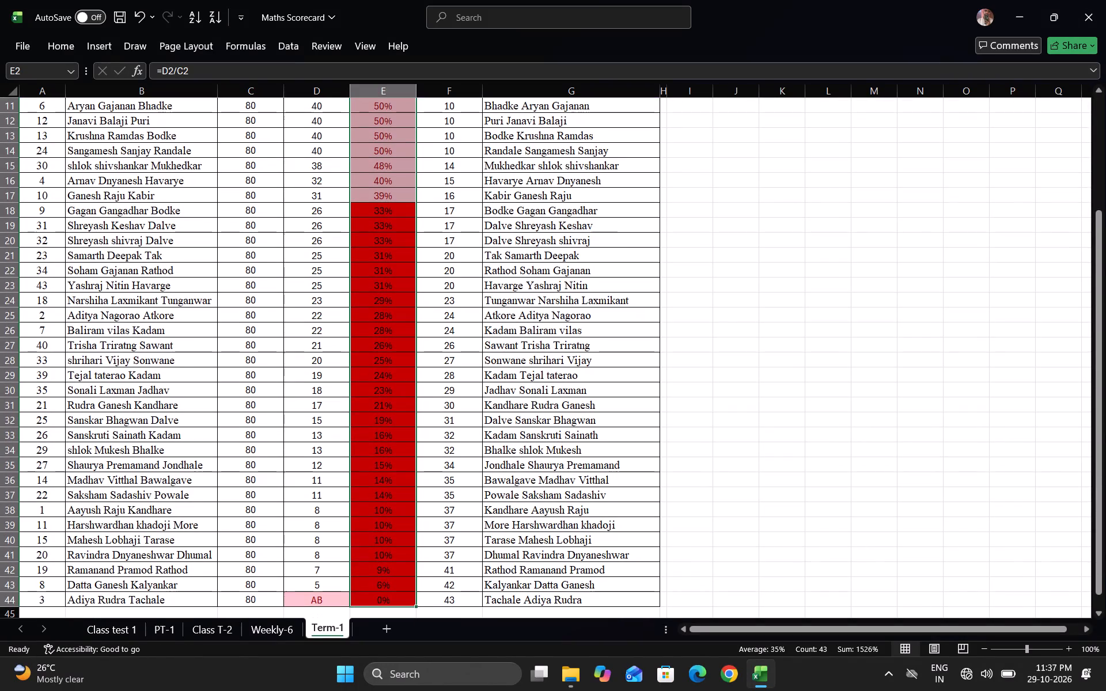
{"action": "scroll", "coordinate": [373, 126], "scroll_direction": "up", "scroll_amount": 2}
{"action": "left_click", "coordinate": [60, 45]}
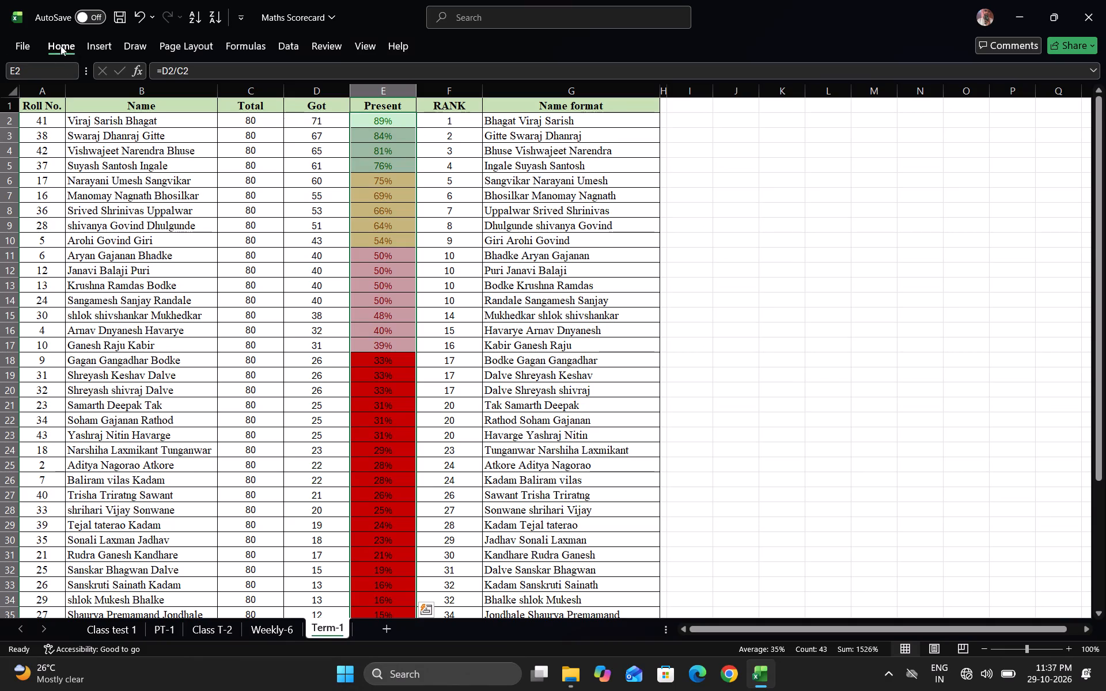
{"action": "left_click", "coordinate": [678, 101]}
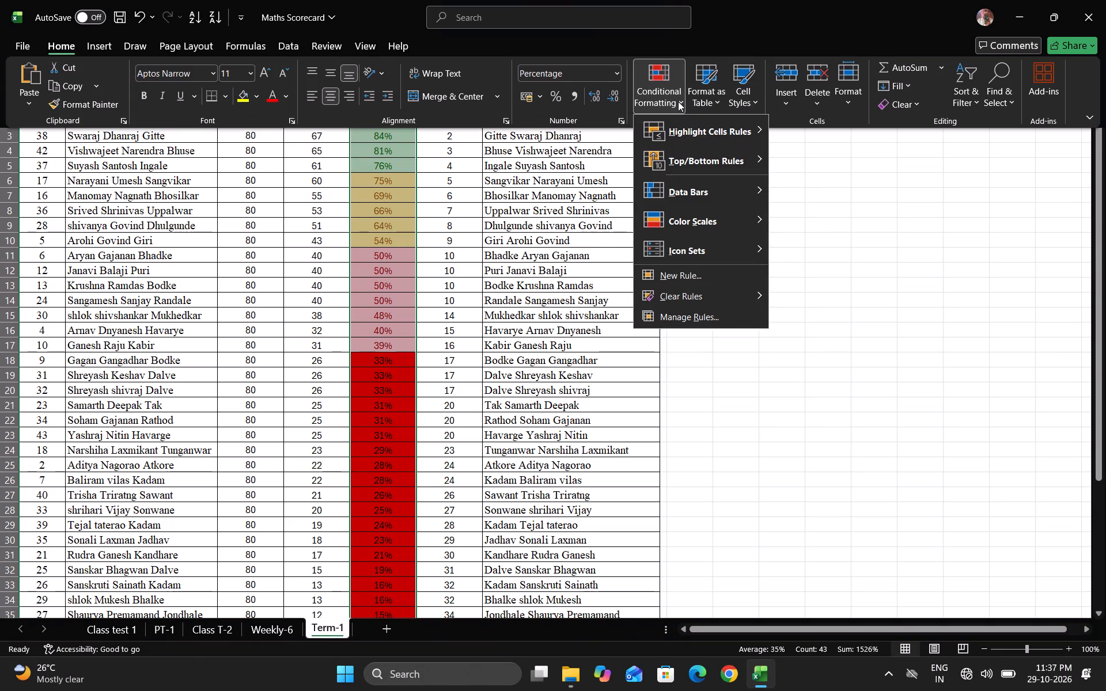
{"action": "left_click", "coordinate": [824, 131]}
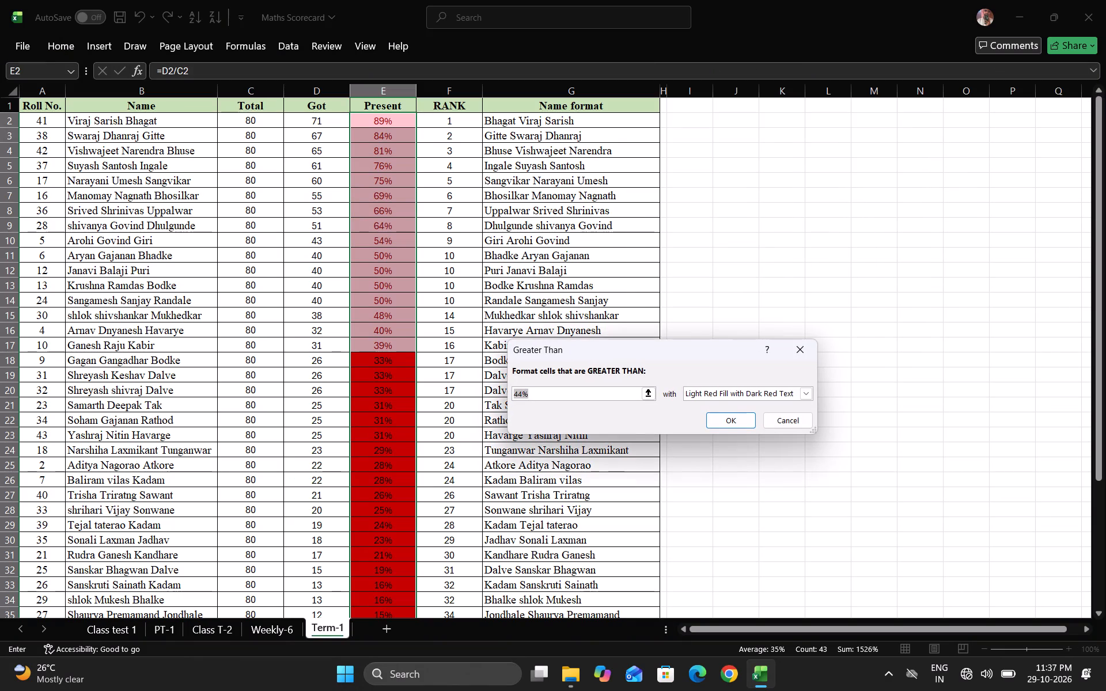
{"action": "type", "text": "74"}
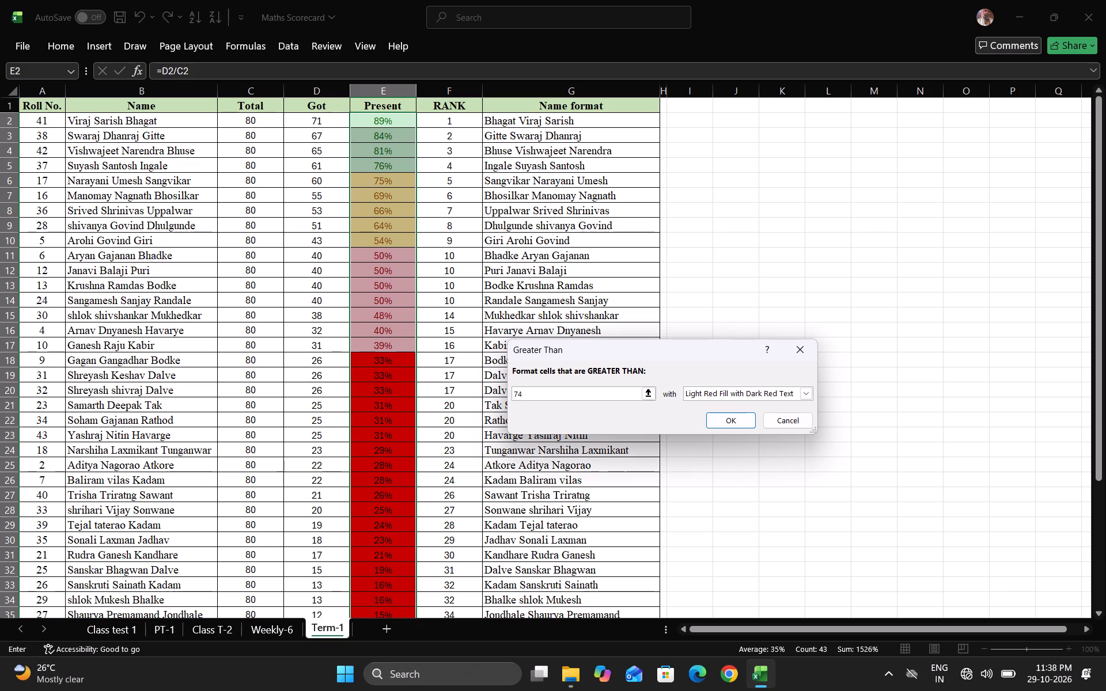
{"action": "key", "text": "shift+percent"}
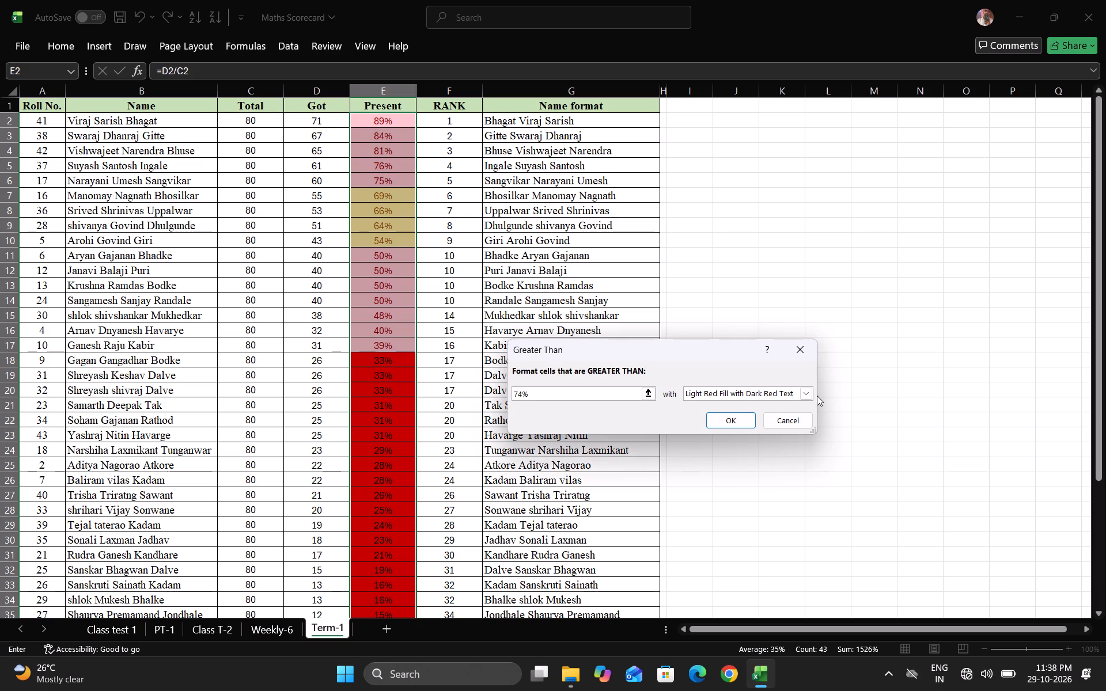
{"action": "left_click", "coordinate": [804, 393]}
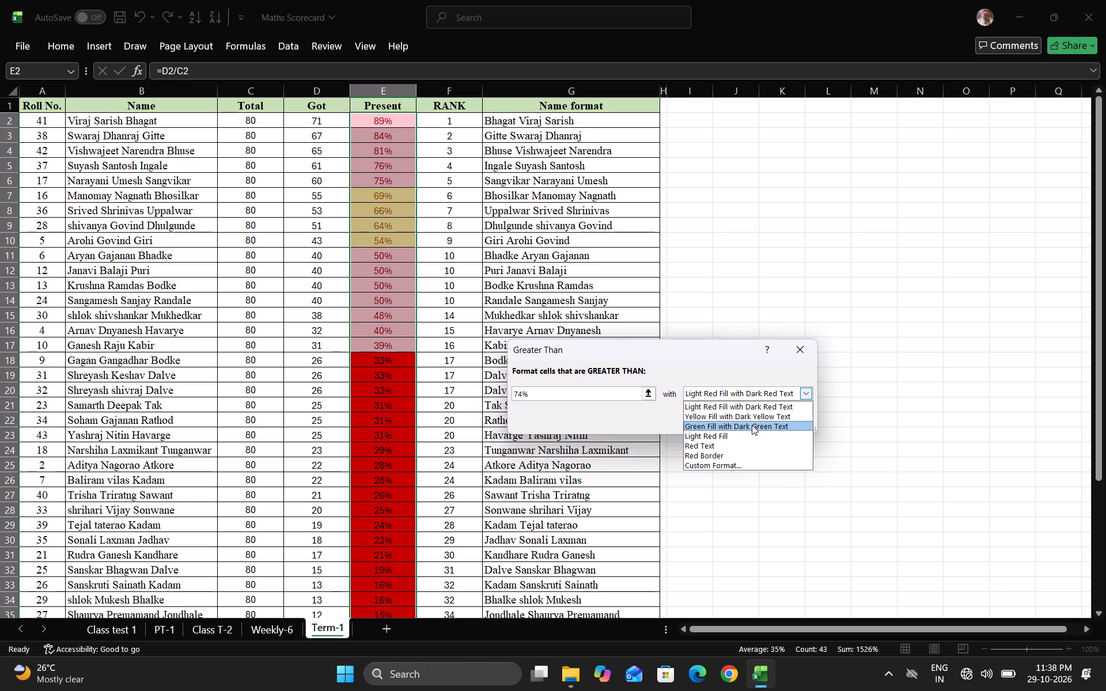
{"action": "left_click", "coordinate": [752, 425]}
{"action": "left_click", "coordinate": [735, 420]}
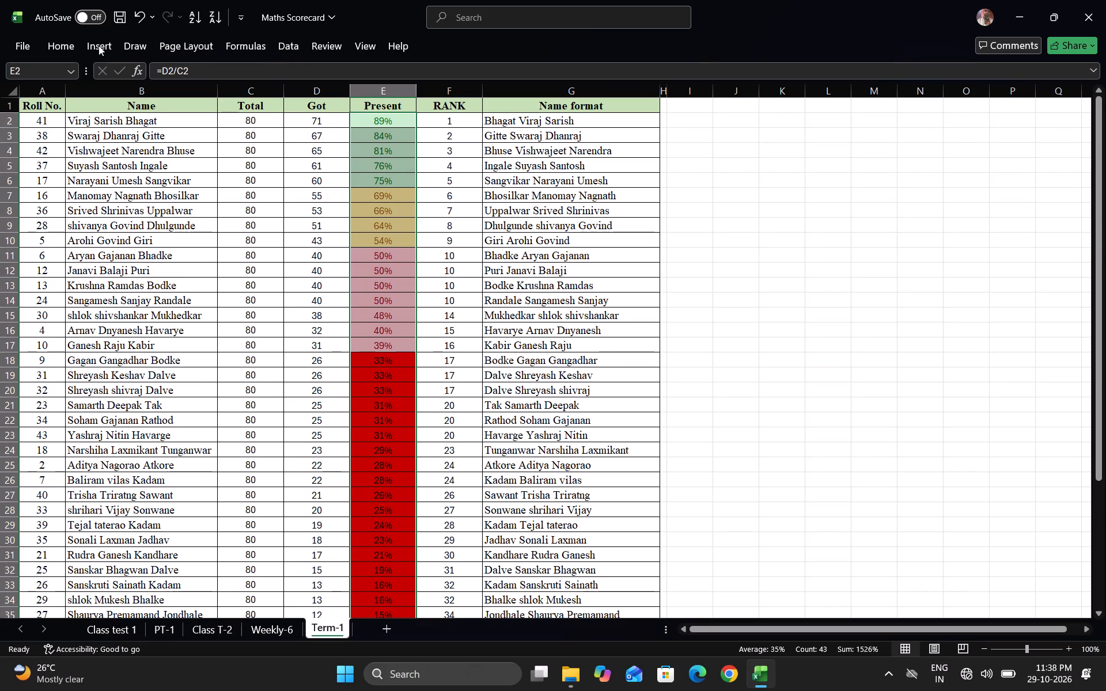
Add a Between 49% and 74% highlight rule with Yellow Fill with Dark Yellow Text to the Present percentages, E2 through E44.
{"action": "left_click", "coordinate": [63, 47]}
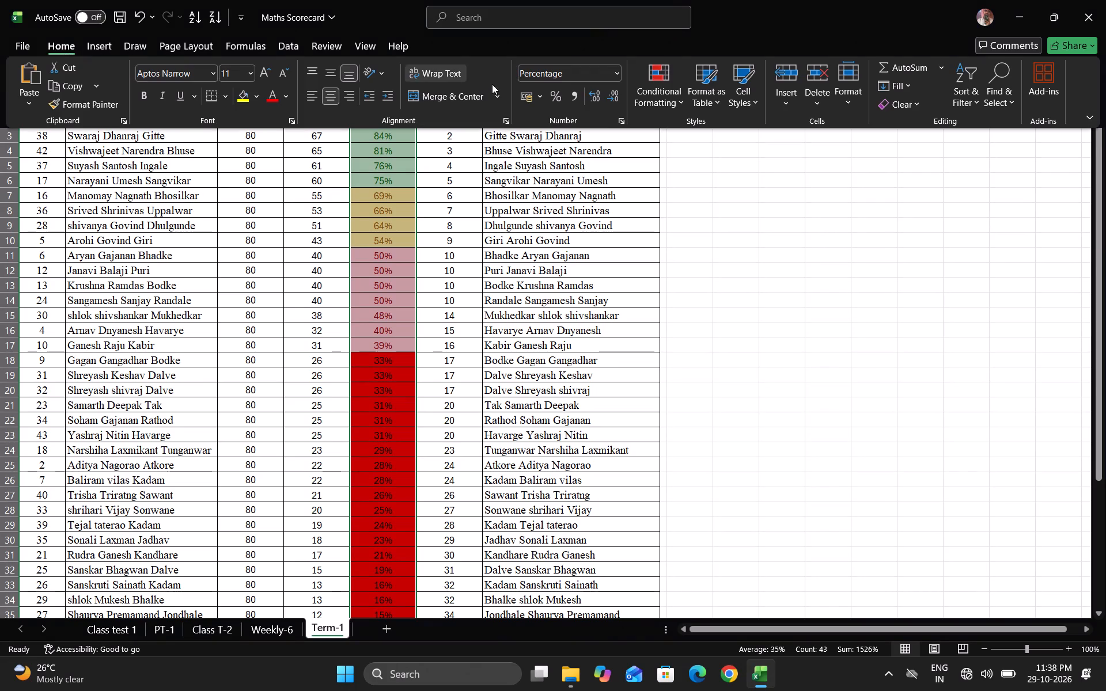
{"action": "left_click", "coordinate": [679, 102]}
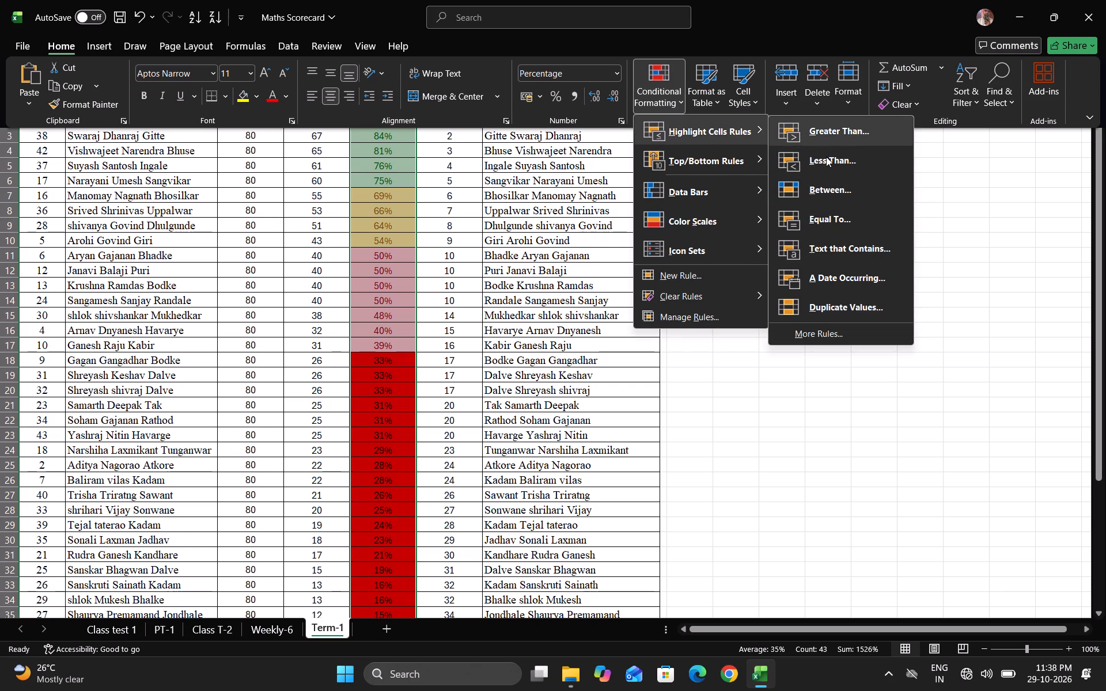
{"action": "left_click", "coordinate": [825, 195]}
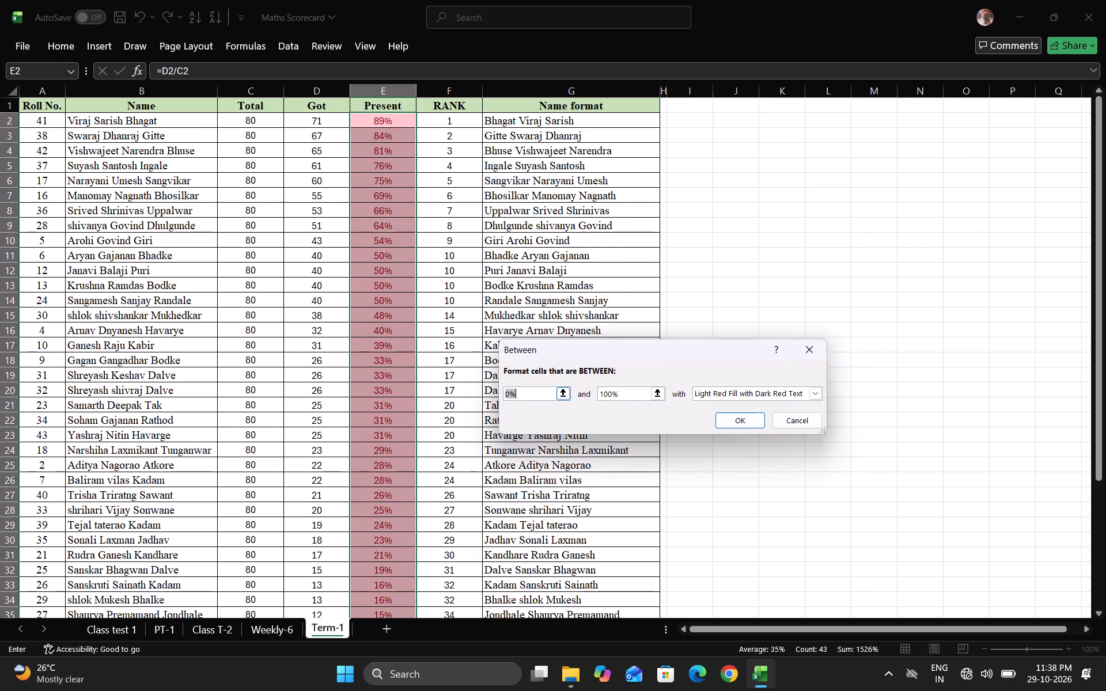
{"action": "key", "text": "4"}
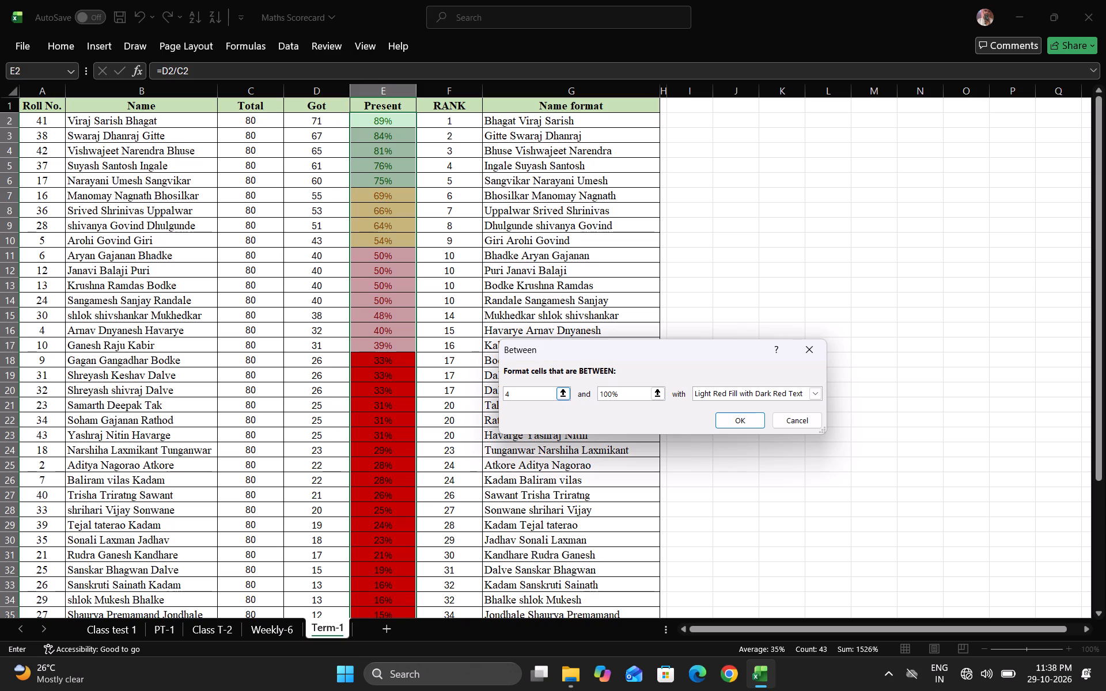
{"action": "key", "text": "9"}
{"action": "key", "text": "shift+percent"}
{"action": "left_click", "coordinate": [623, 392]}
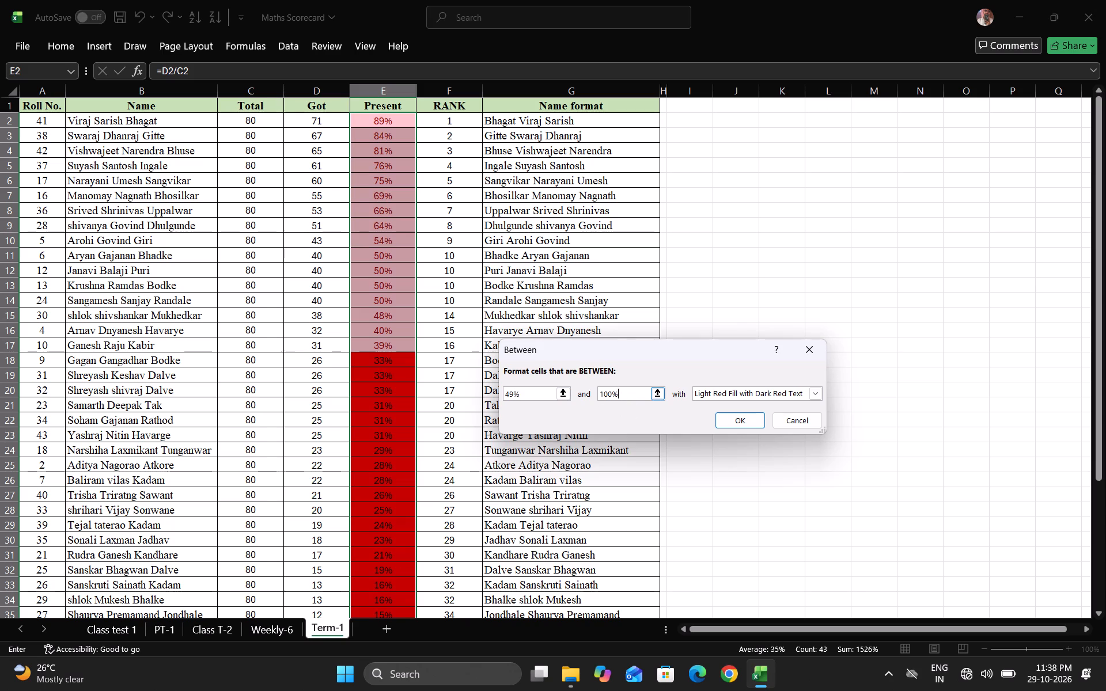
{"action": "key", "text": "BackSpace"}
{"action": "key", "text": "BackSpace"}
{"action": "key", "text": "BackSpace"}
{"action": "key", "text": "BackSpace"}
{"action": "type", "text": "74"}
{"action": "key", "text": "shift+percent"}
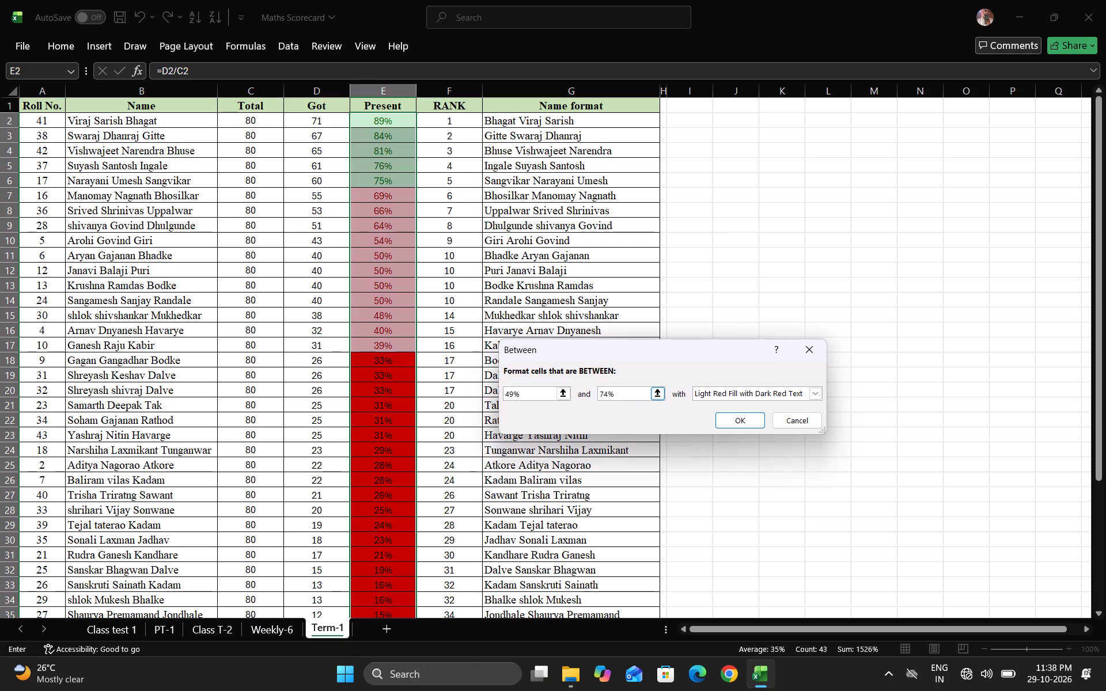
{"action": "left_click", "coordinate": [812, 394]}
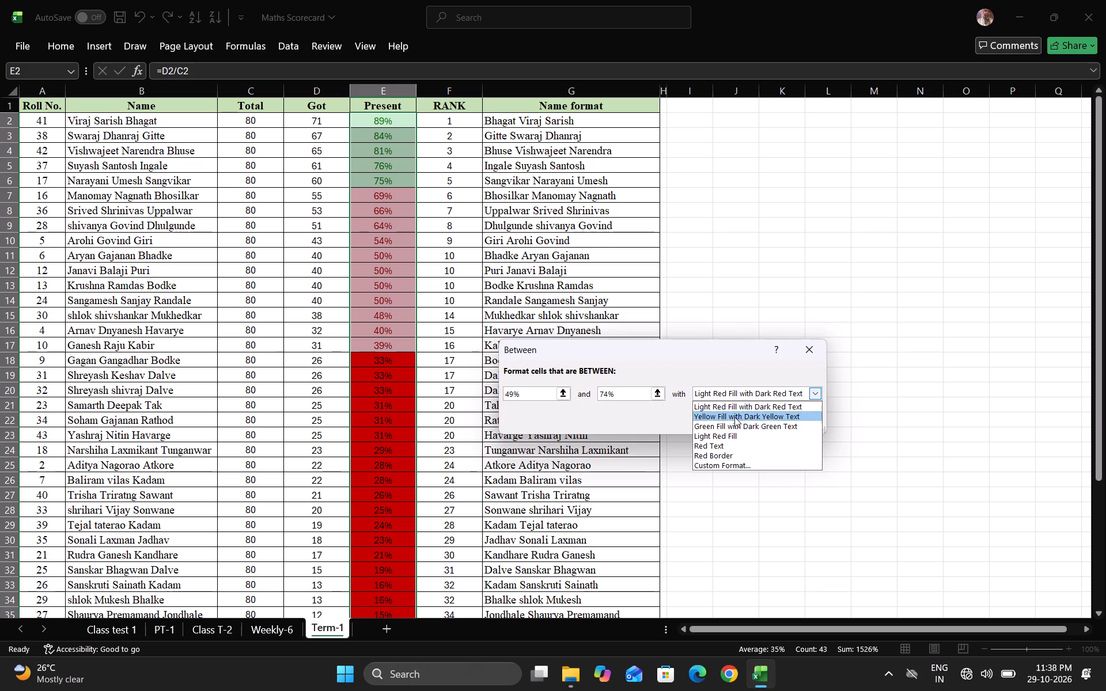
{"action": "left_click", "coordinate": [734, 417]}
{"action": "left_click", "coordinate": [733, 419]}
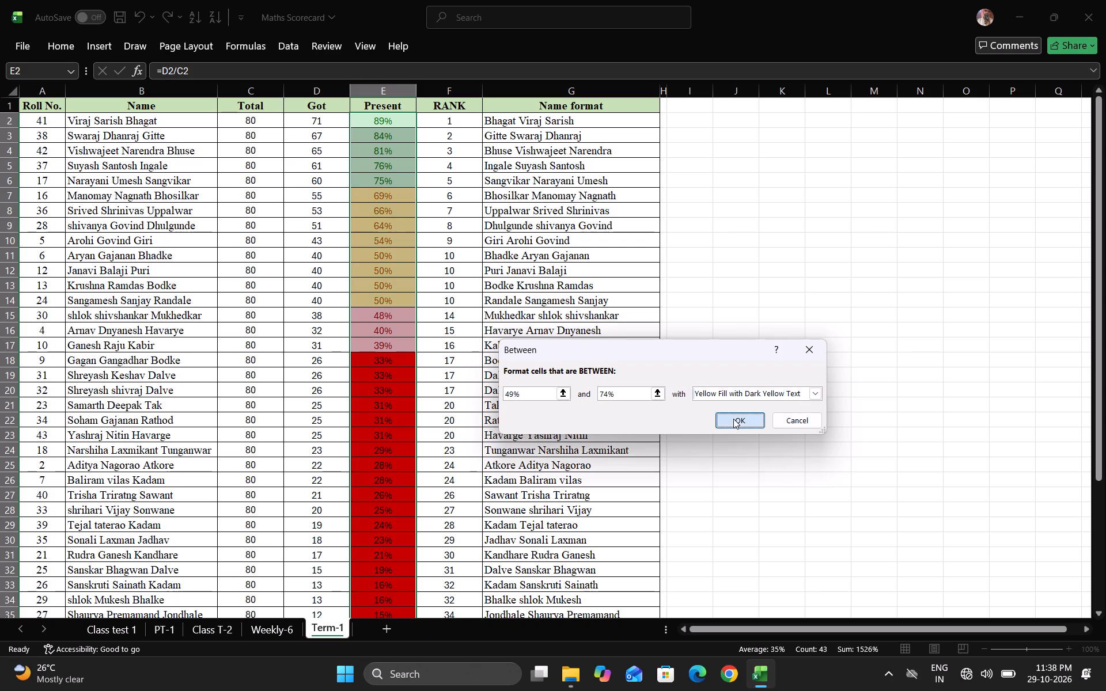
{"action": "left_click", "coordinate": [447, 352]}
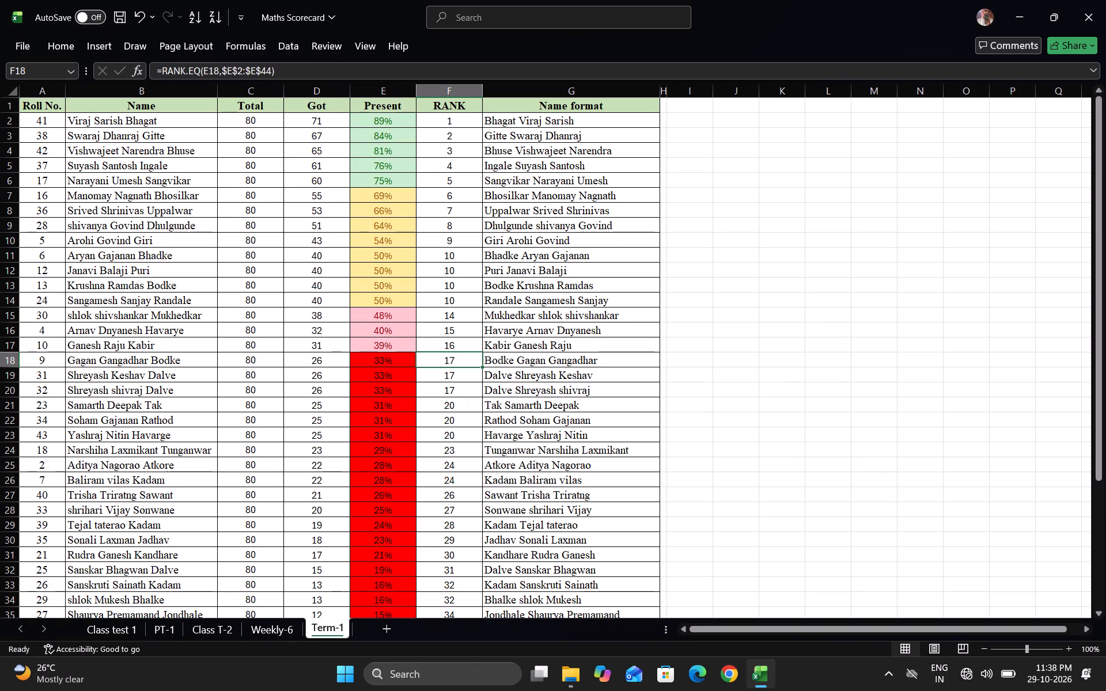
Save the Maths Scorecard workbook.
{"action": "scroll", "coordinate": [404, 390], "scroll_direction": "up", "scroll_amount": 1}
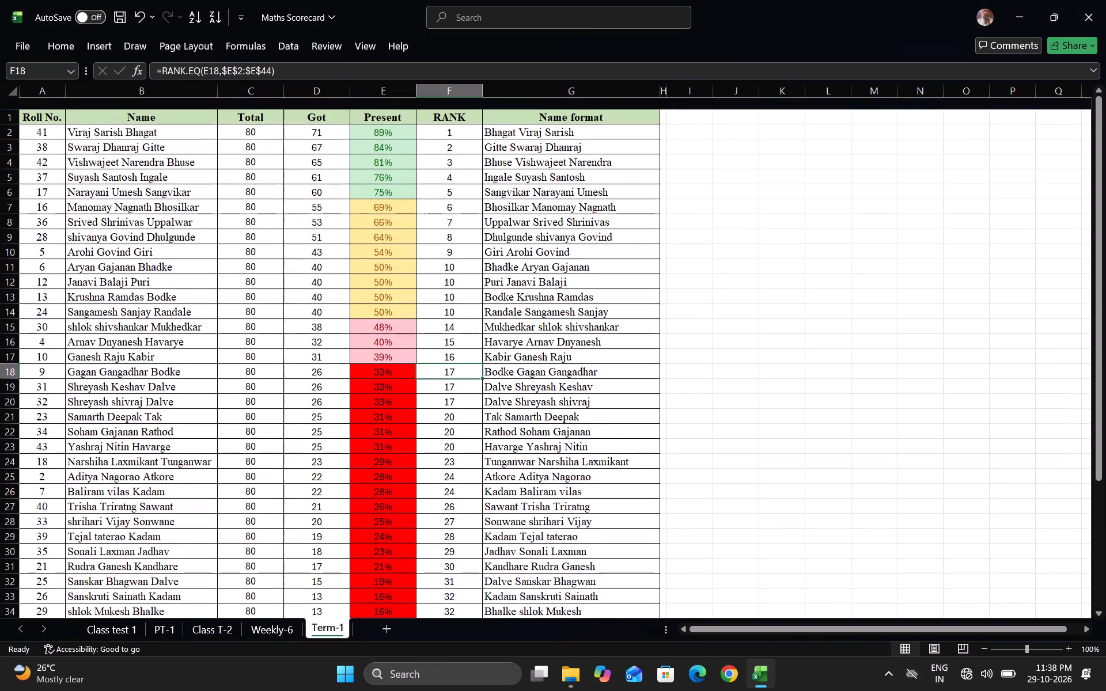
{"action": "scroll", "coordinate": [404, 390], "scroll_direction": "up", "scroll_amount": 1}
{"action": "key", "text": "ctrl+s"}
{"action": "key", "text": "ctrl+s"}
{"action": "key", "text": "ctrl+s"}
{"action": "key", "text": "ctrl+s"}
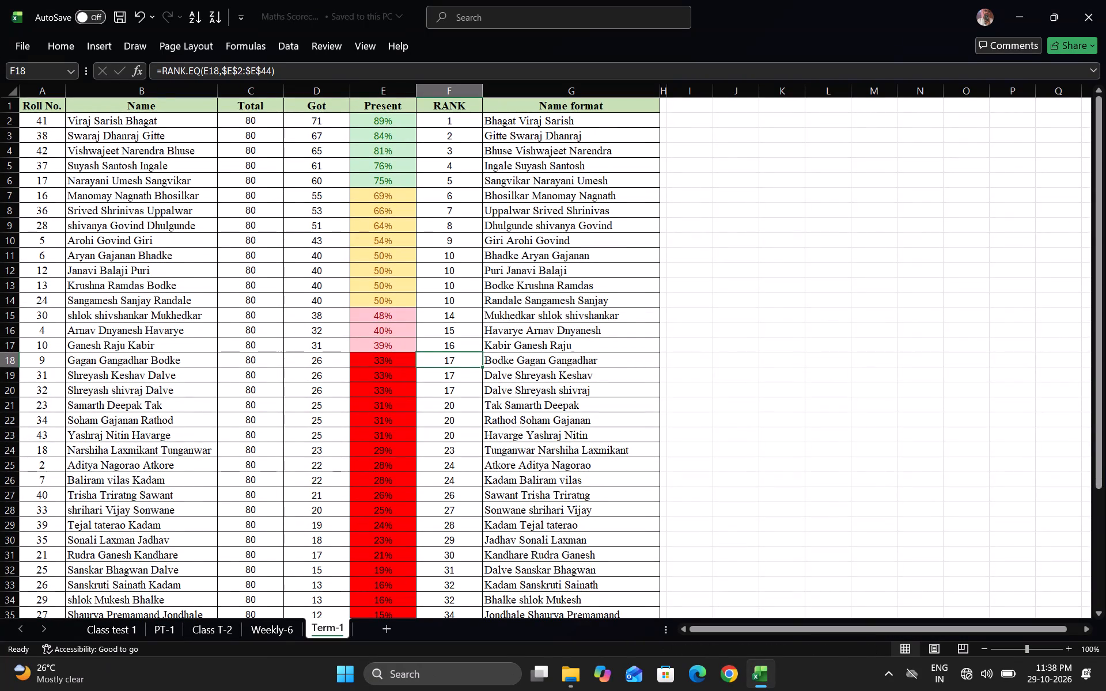